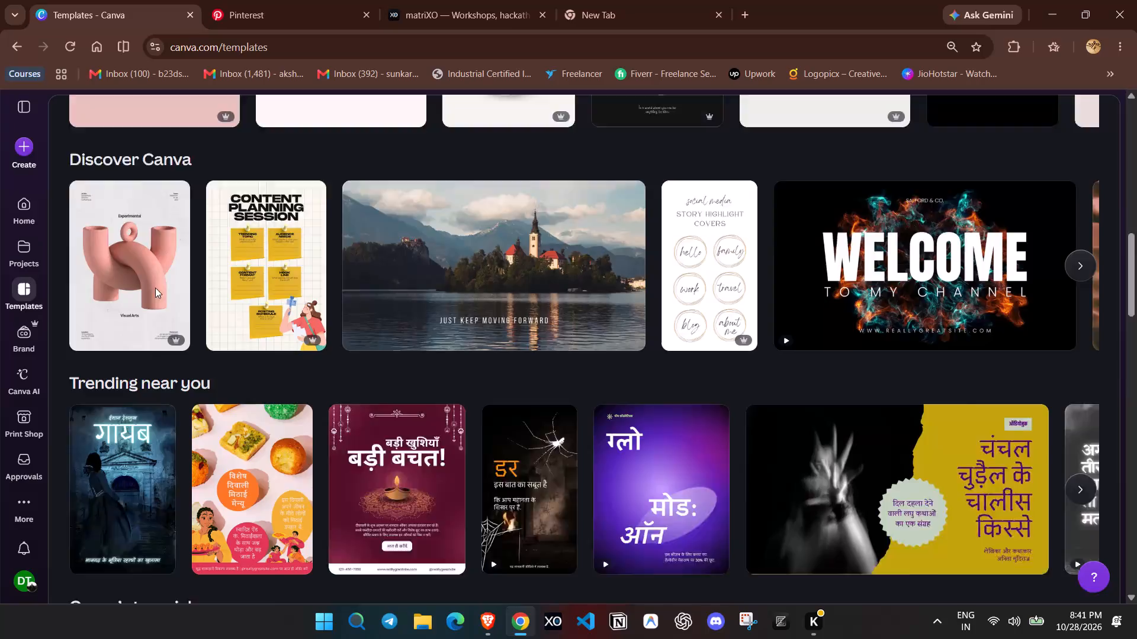
# Browse the suggested templates and preview the beige FLAIR streetwear fashion poster.
pyautogui.scroll(-5, 165, 291)
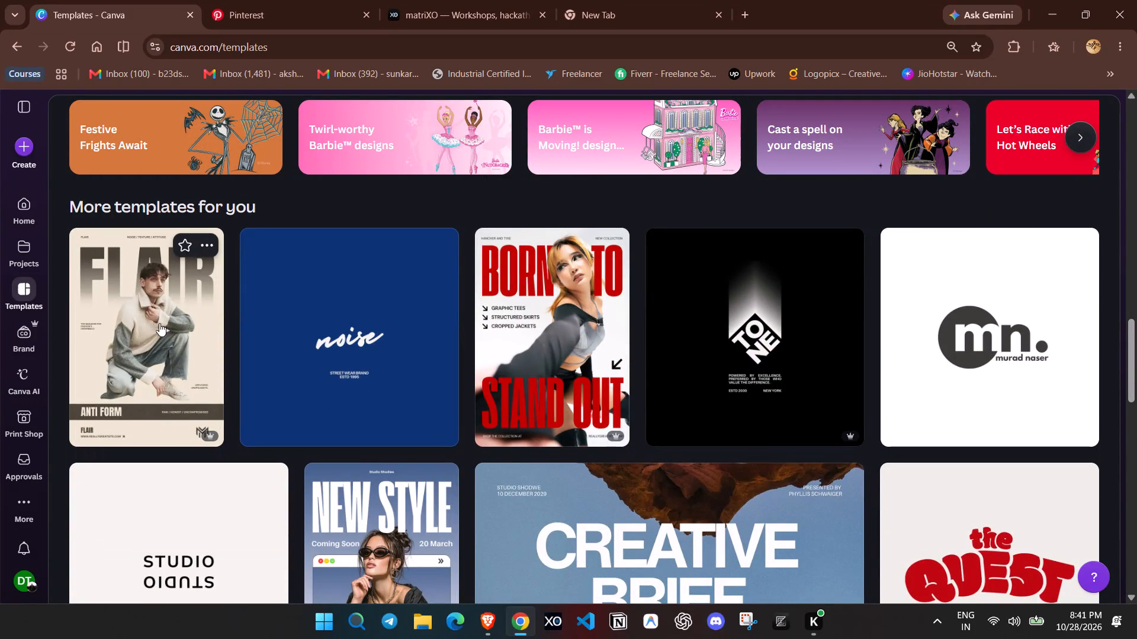
pyautogui.click(163, 316)
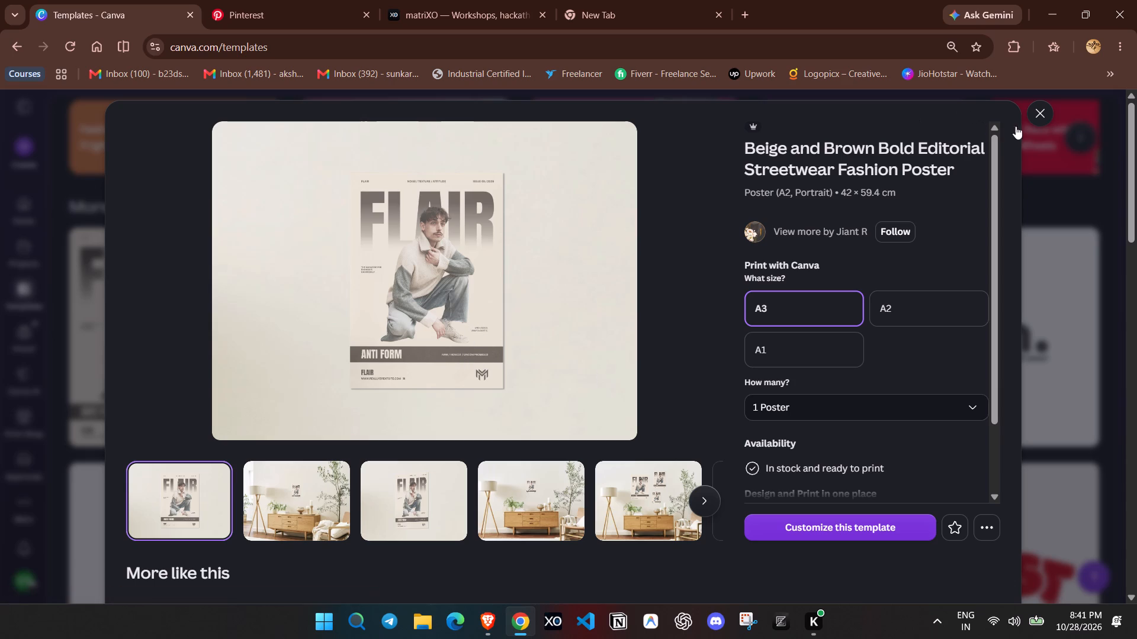
pyautogui.click(1050, 123)
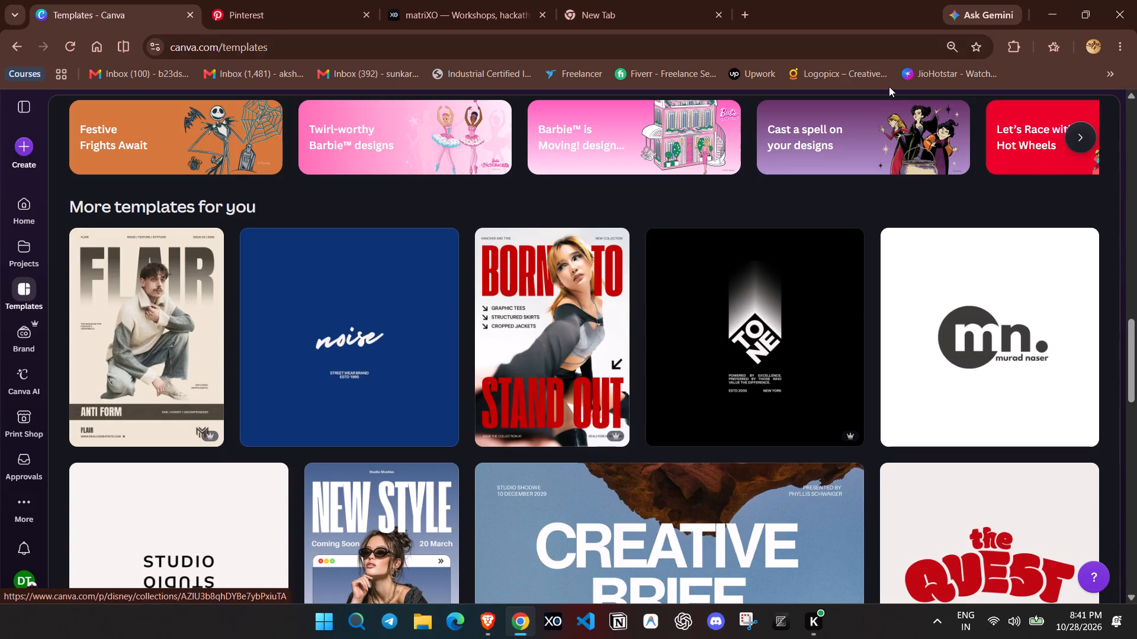
# Open the Posters-Hoz design from the Canva home page and close the matriXO tab.
pyautogui.click(35, 207)
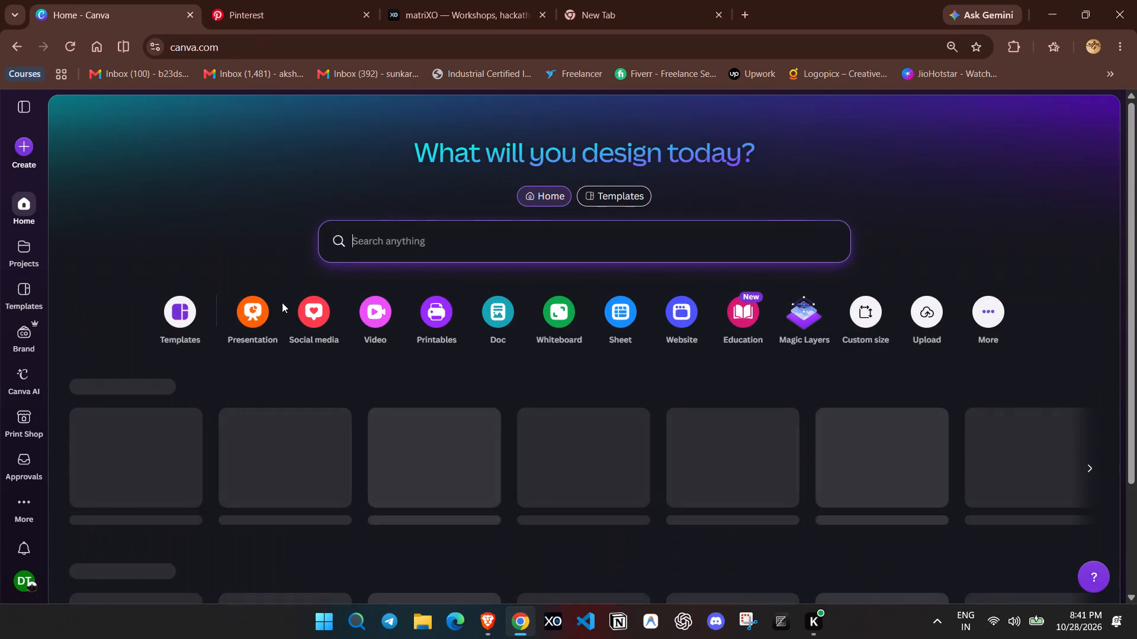
pyautogui.scroll(-2, 282, 302)
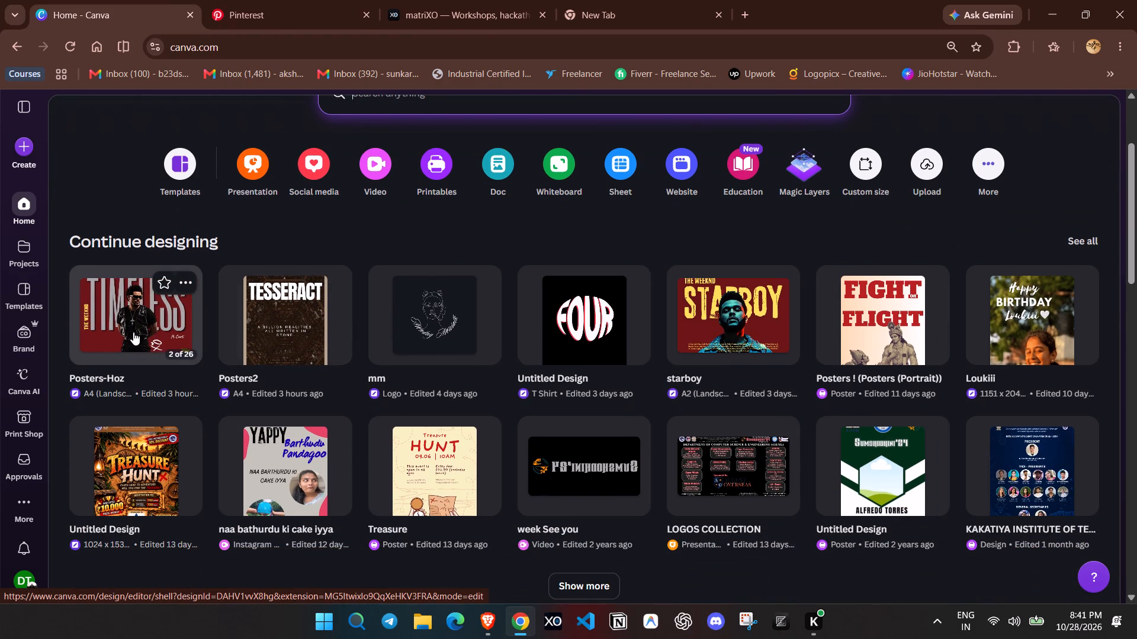
pyautogui.click(133, 332)
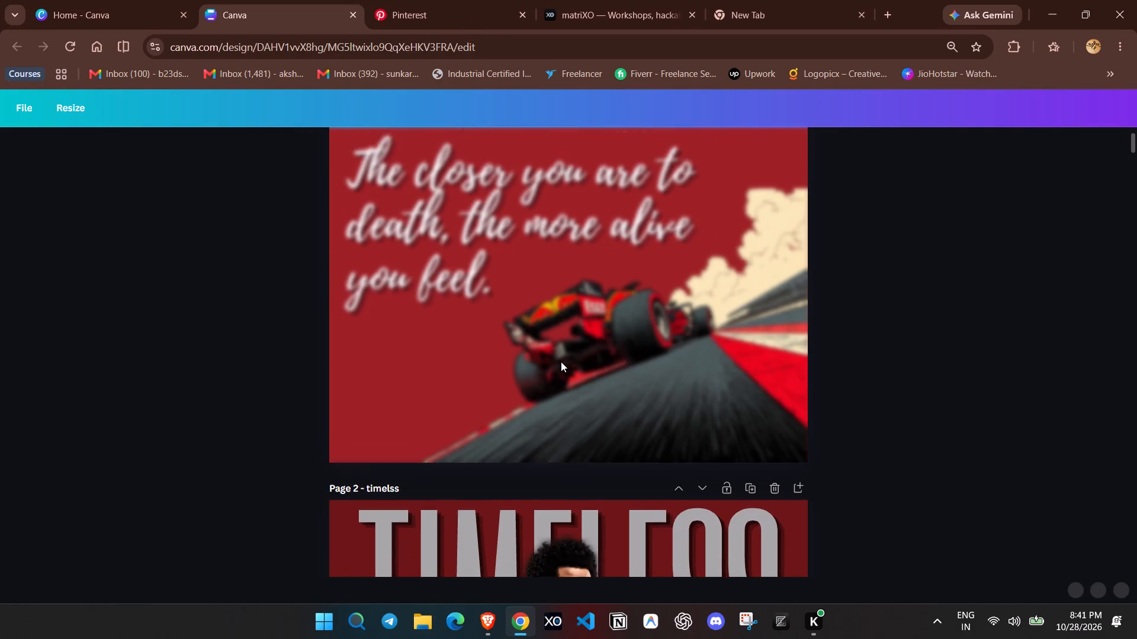
pyautogui.scroll(-20, 1136, 540)
pyautogui.scroll(-7, 1136, 540)
pyautogui.scroll(-7, 927, 257)
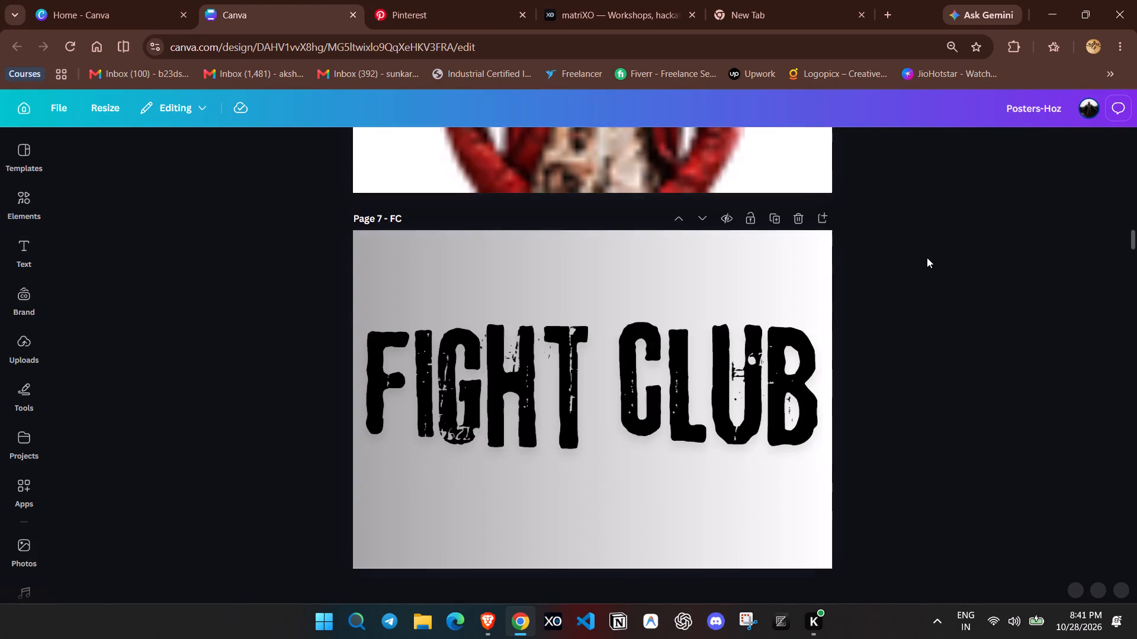
pyautogui.click(695, 14)
# Look through the existing posters in the design down to the blank page 26.
pyautogui.scroll(-14, 1064, 358)
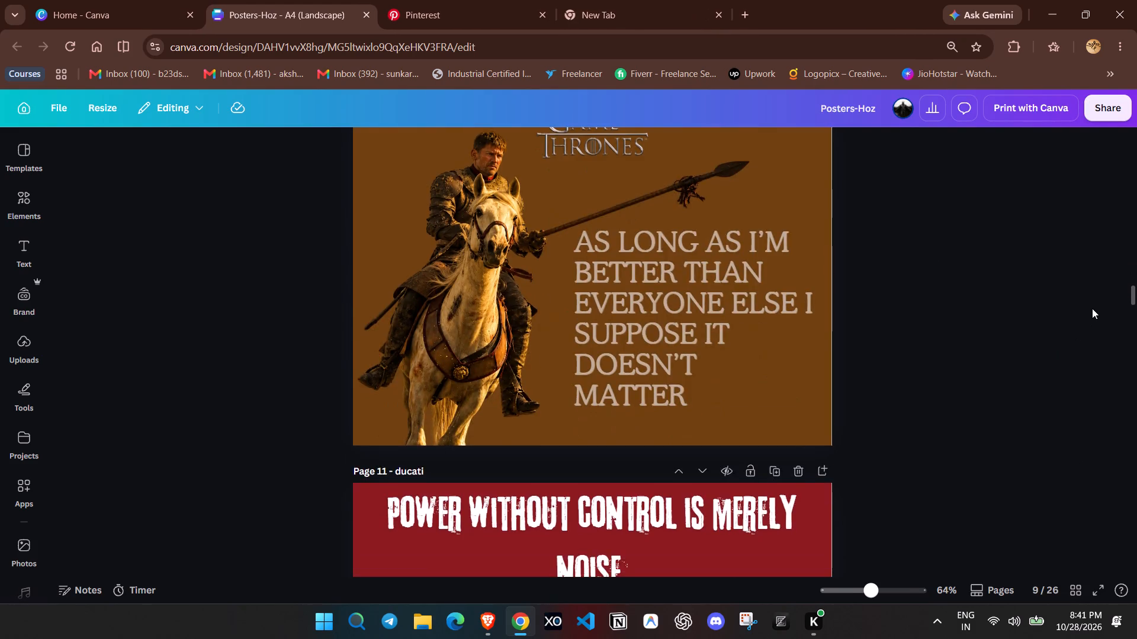
pyautogui.scroll(-20, 1092, 308)
pyautogui.scroll(-11, 1092, 308)
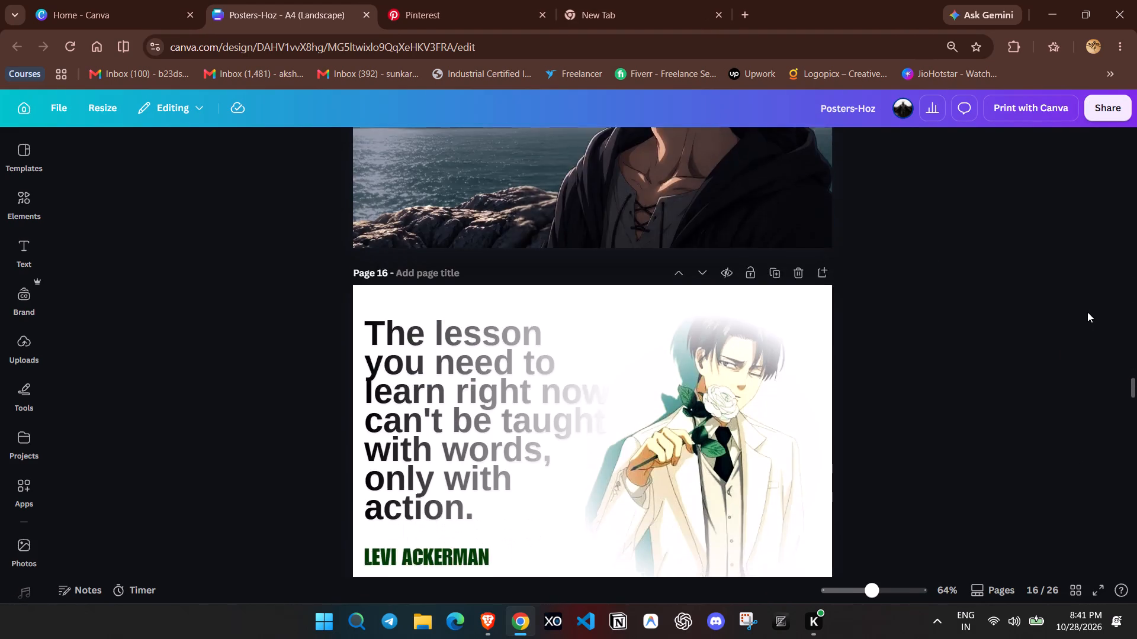
pyautogui.scroll(-10, 1087, 312)
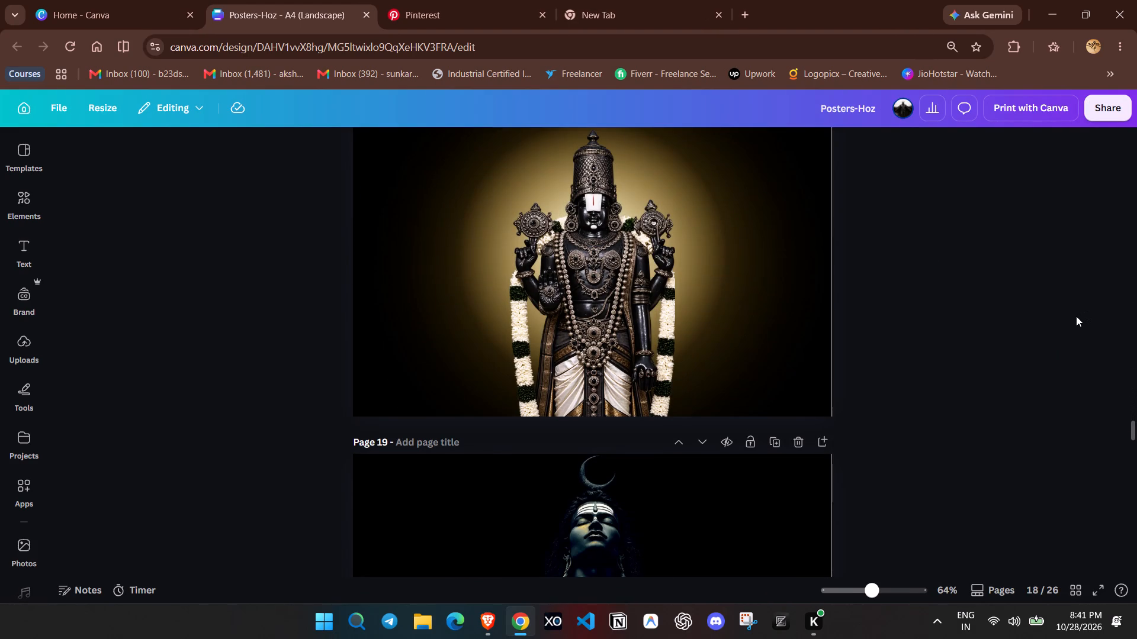
pyautogui.scroll(-15, 1076, 316)
pyautogui.scroll(-20, 1076, 316)
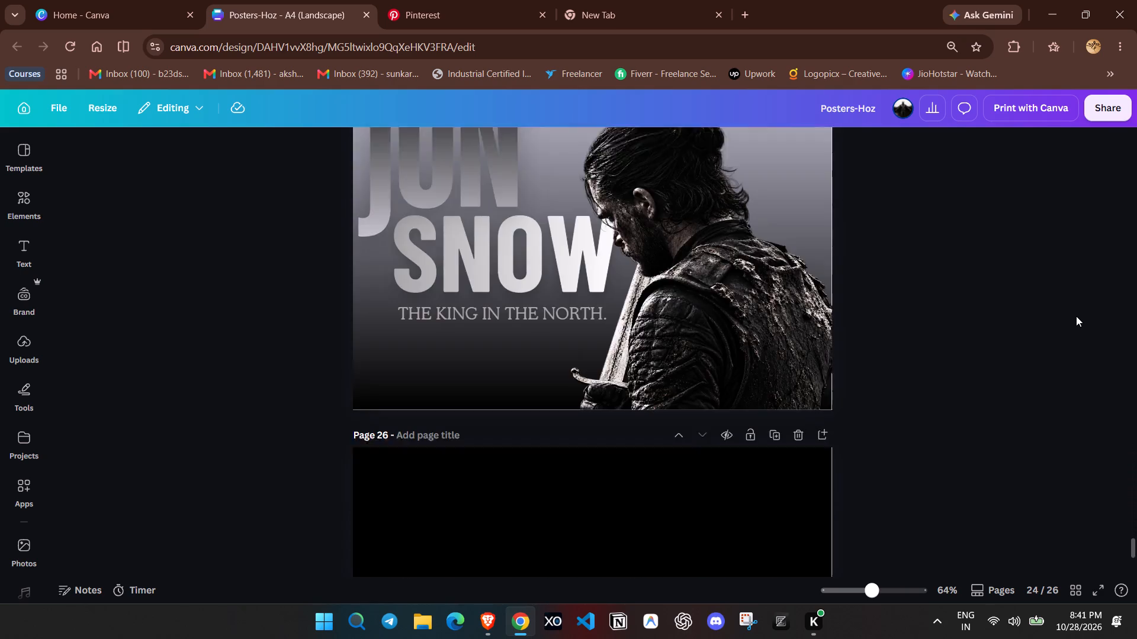
pyautogui.scroll(-15, 1076, 316)
pyautogui.scroll(-7, 1076, 316)
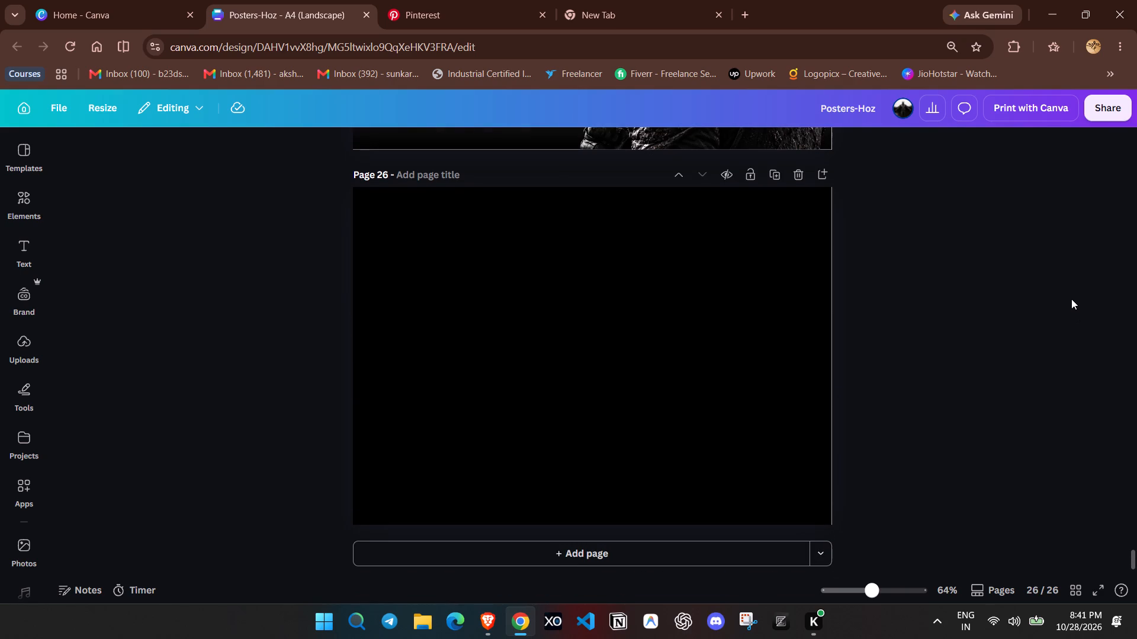
pyautogui.scroll(6, 972, 425)
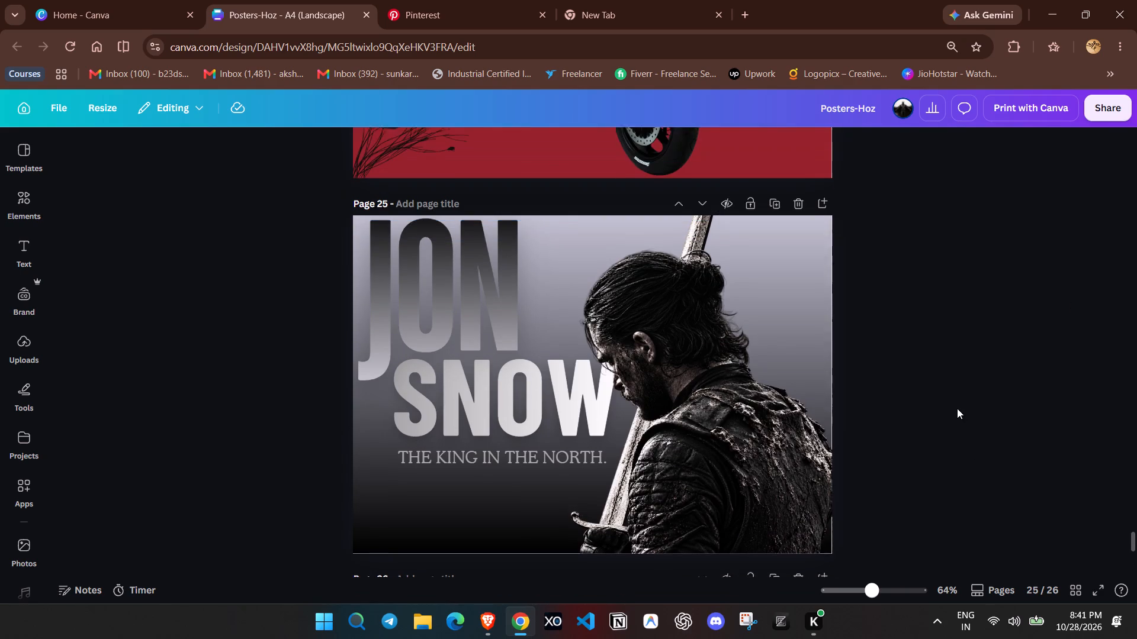
pyautogui.scroll(-13, 957, 408)
# Switch to Pinterest and save the motion-blurred helmet pin and the Framer /prompt silhouette pin to the Movie app board.
pyautogui.click(471, 0)
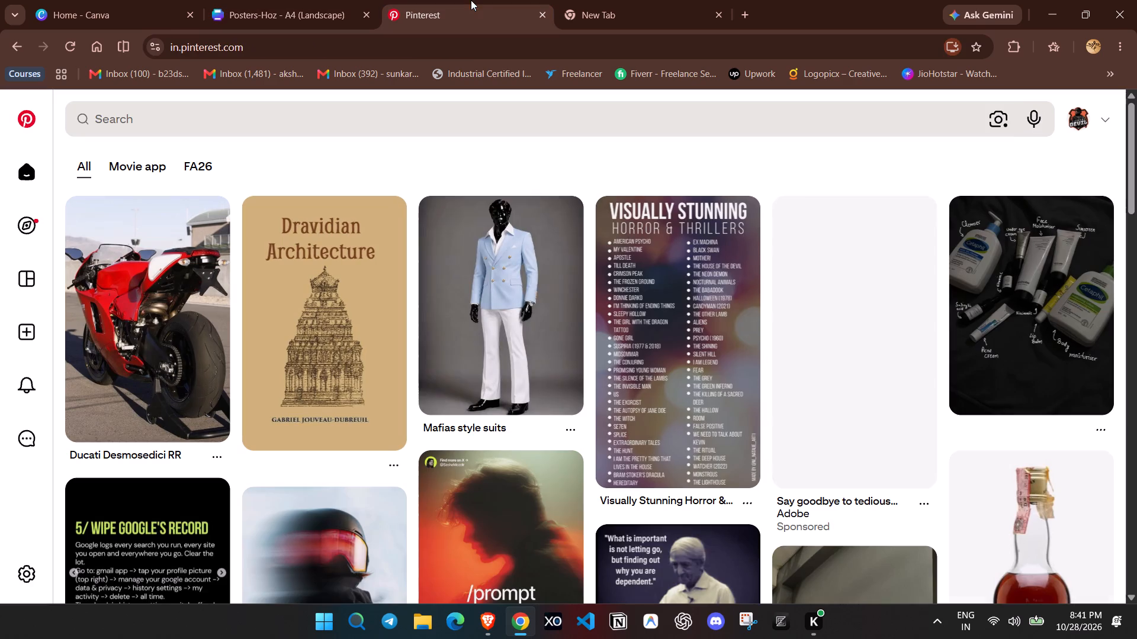
pyautogui.scroll(-3, 595, 185)
pyautogui.scroll(2, 595, 188)
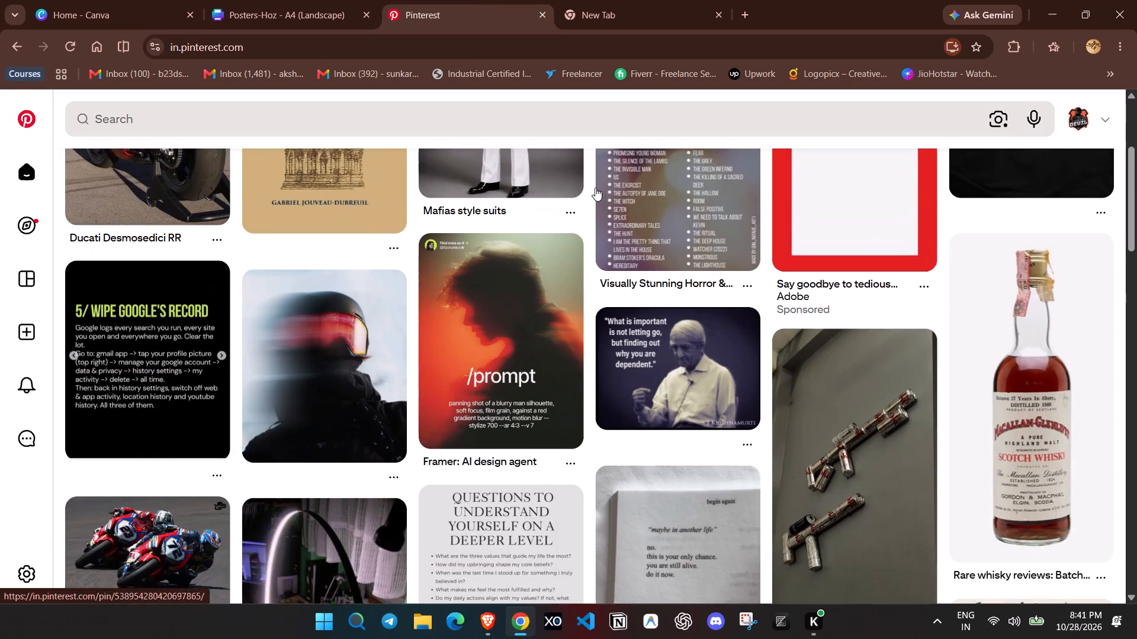
pyautogui.scroll(-2, 550, 259)
pyautogui.click(371, 292)
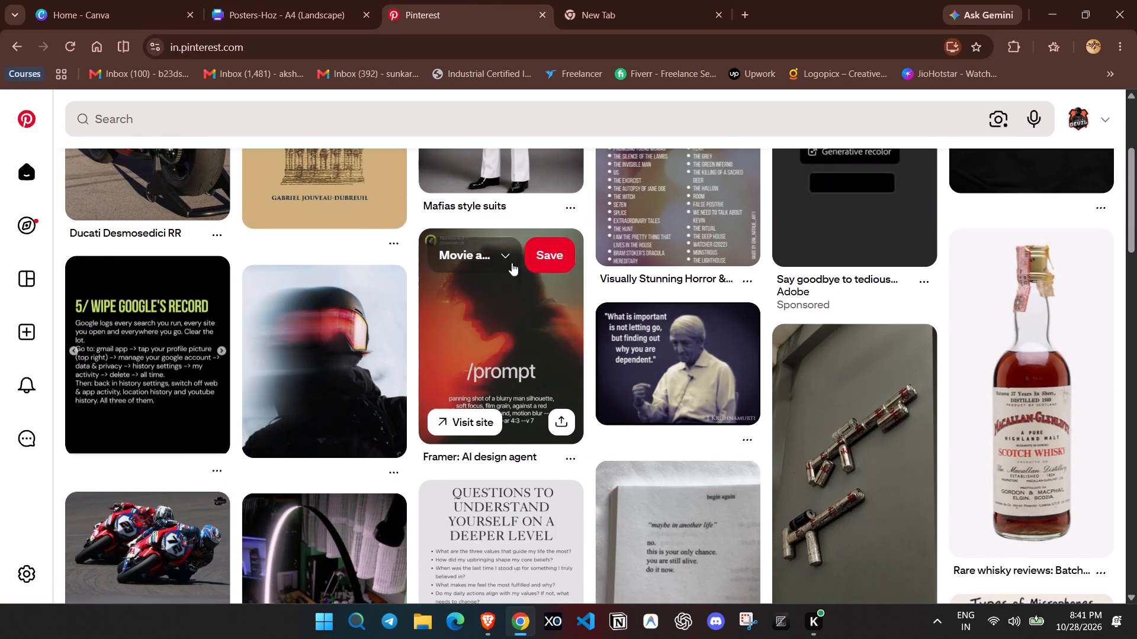
pyautogui.click(539, 246)
# Save the "Power, Blindness and Collective Behaviour" reading list and the "40 Best Money Making Apps" pin to the Movie app board.
pyautogui.scroll(-3, 528, 262)
pyautogui.scroll(-4, 544, 396)
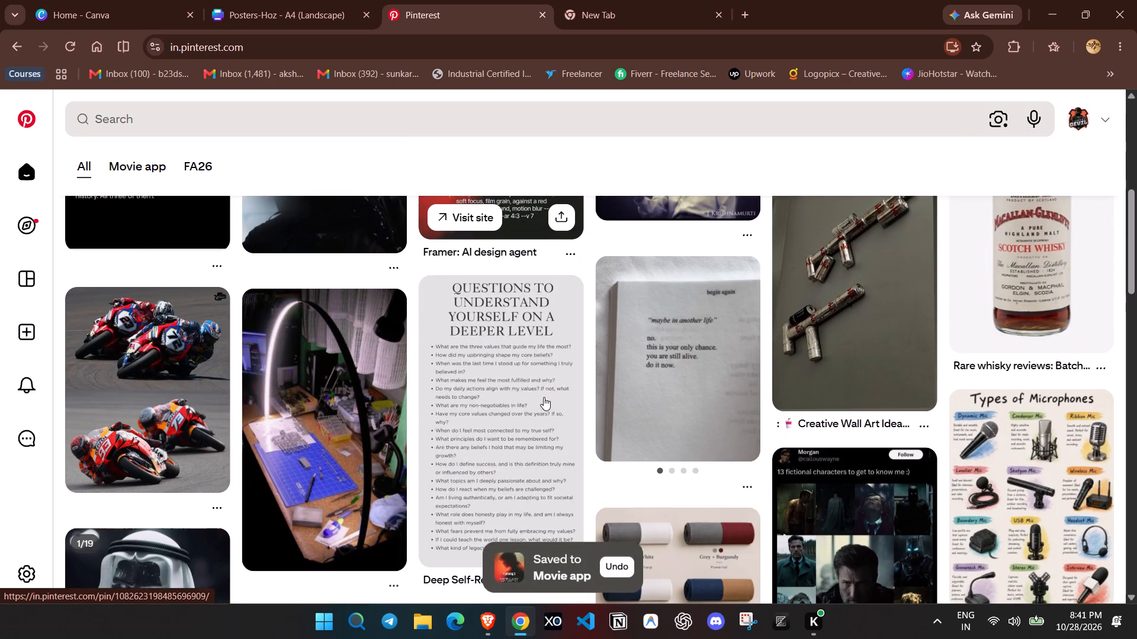
pyautogui.scroll(-6, 555, 382)
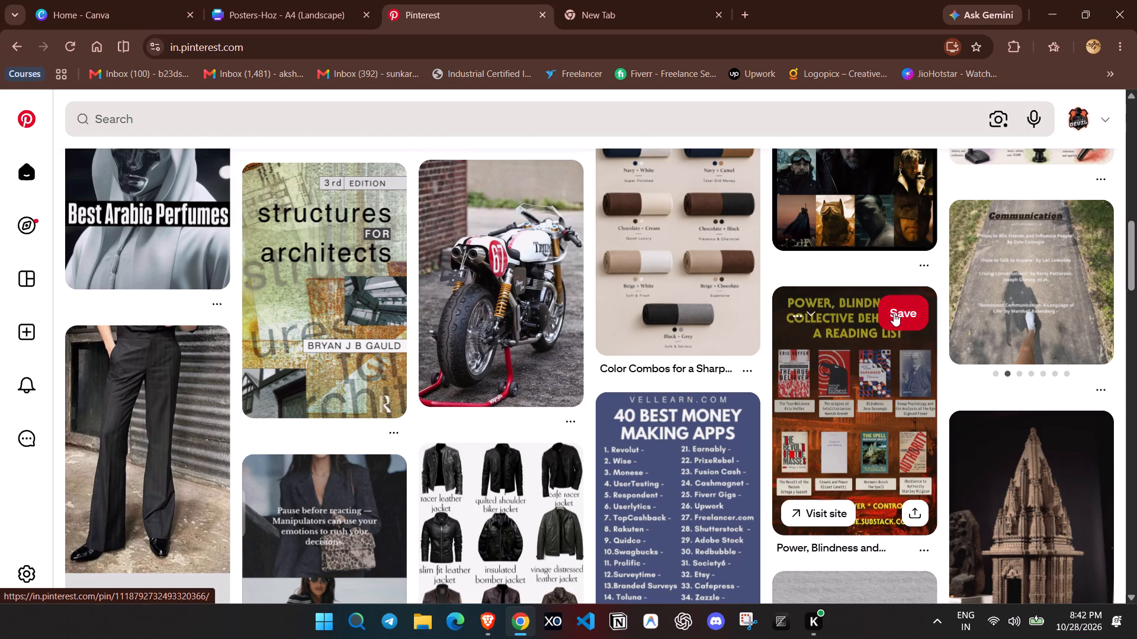
pyautogui.click(896, 313)
pyautogui.scroll(-2, 896, 313)
pyautogui.click(907, 169)
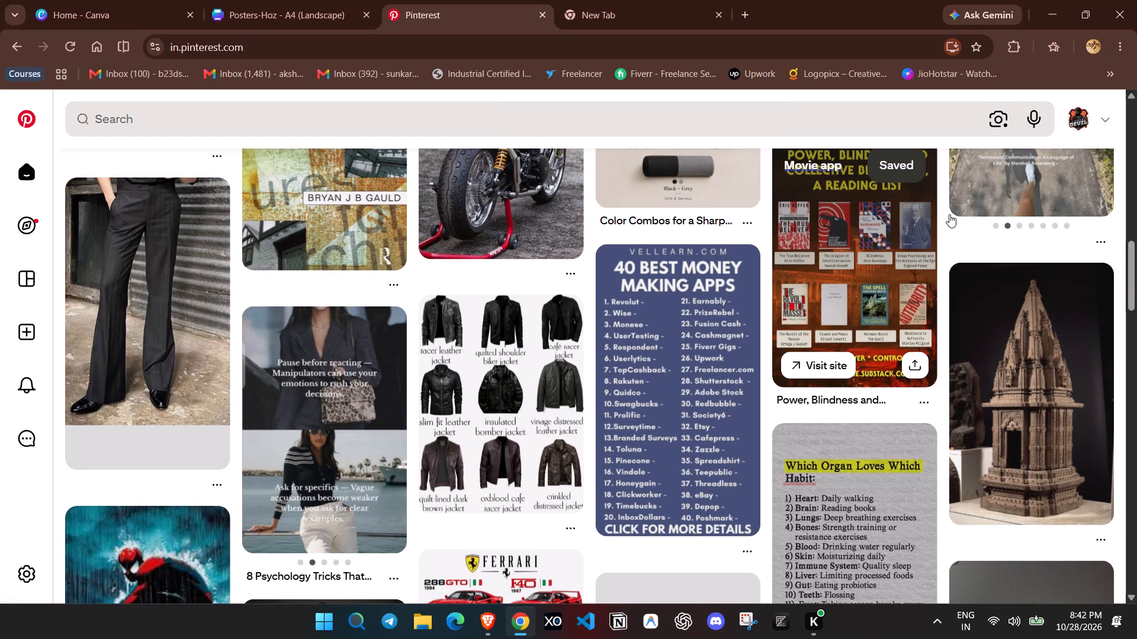
pyautogui.click(718, 277)
pyautogui.click(718, 277)
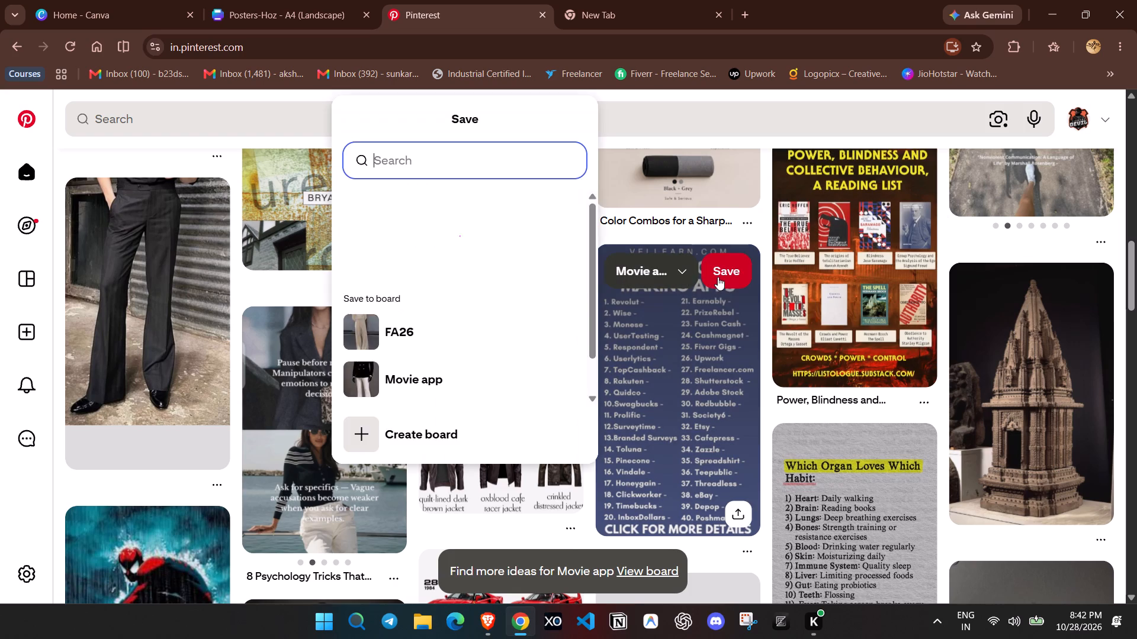
pyautogui.scroll(-4, 734, 296)
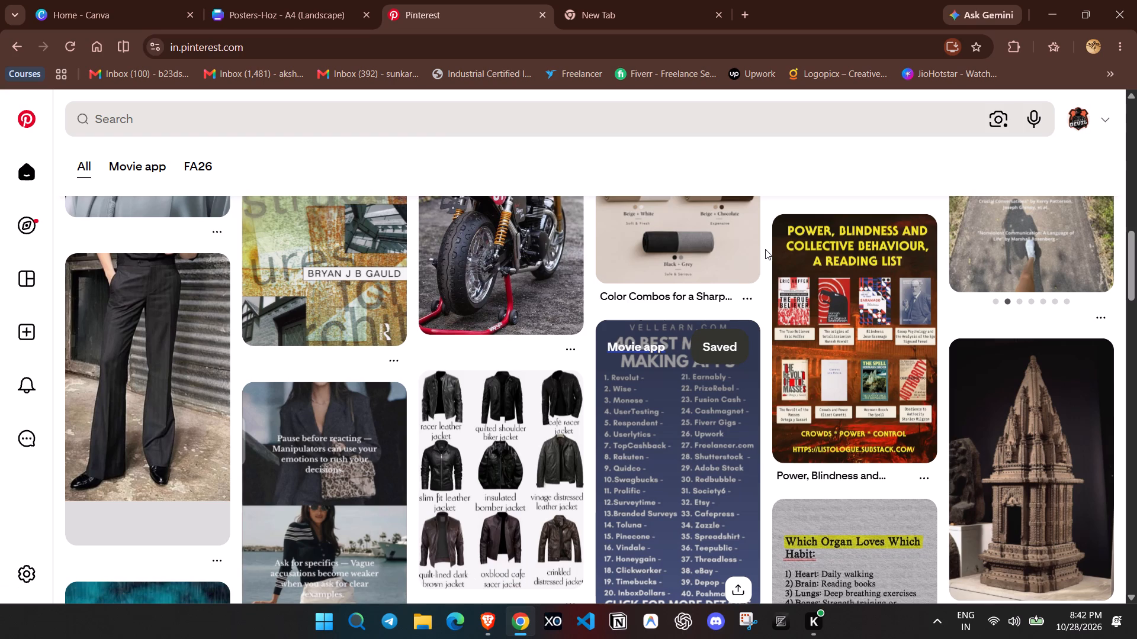
pyautogui.scroll(-3, 765, 249)
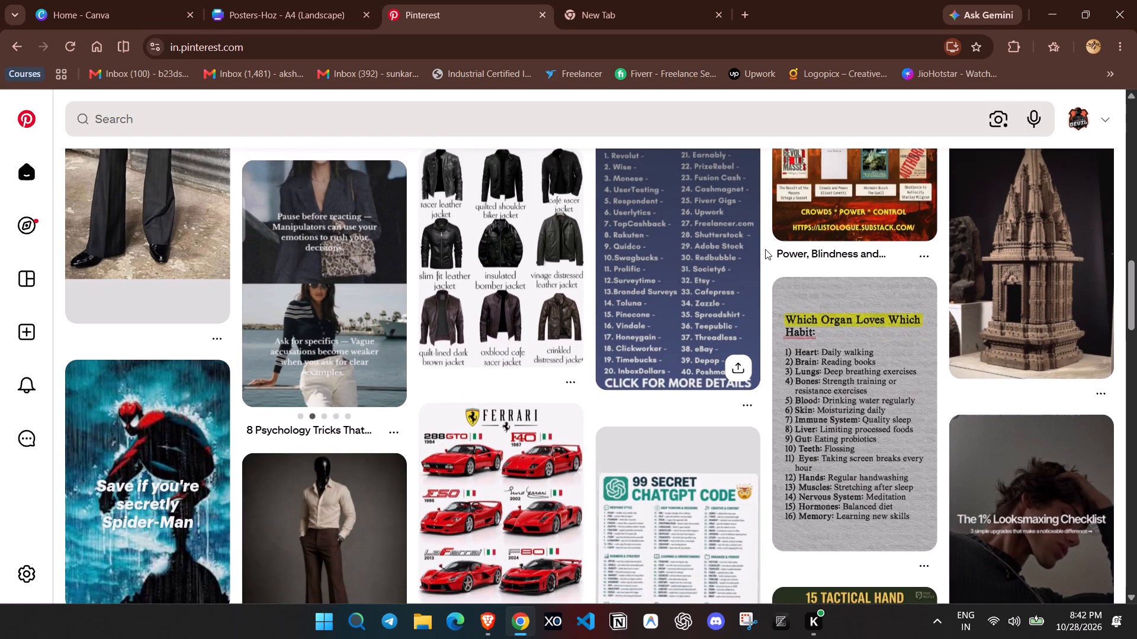
pyautogui.scroll(-8, 765, 249)
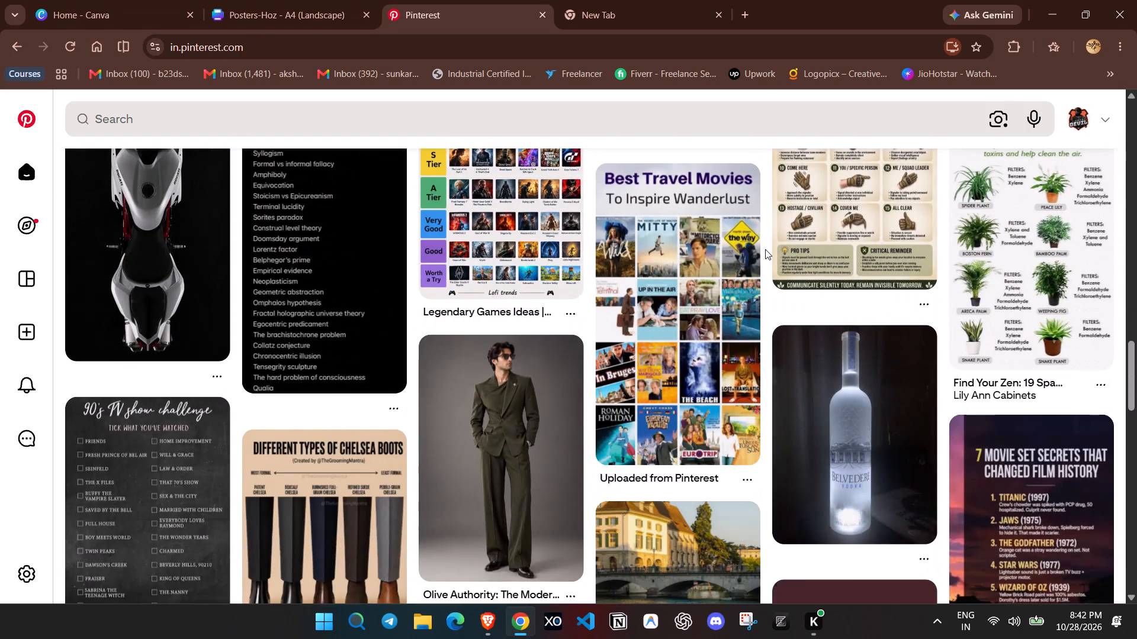
pyautogui.scroll(-3, 762, 257)
pyautogui.scroll(1, 762, 257)
pyautogui.scroll(-1, 770, 264)
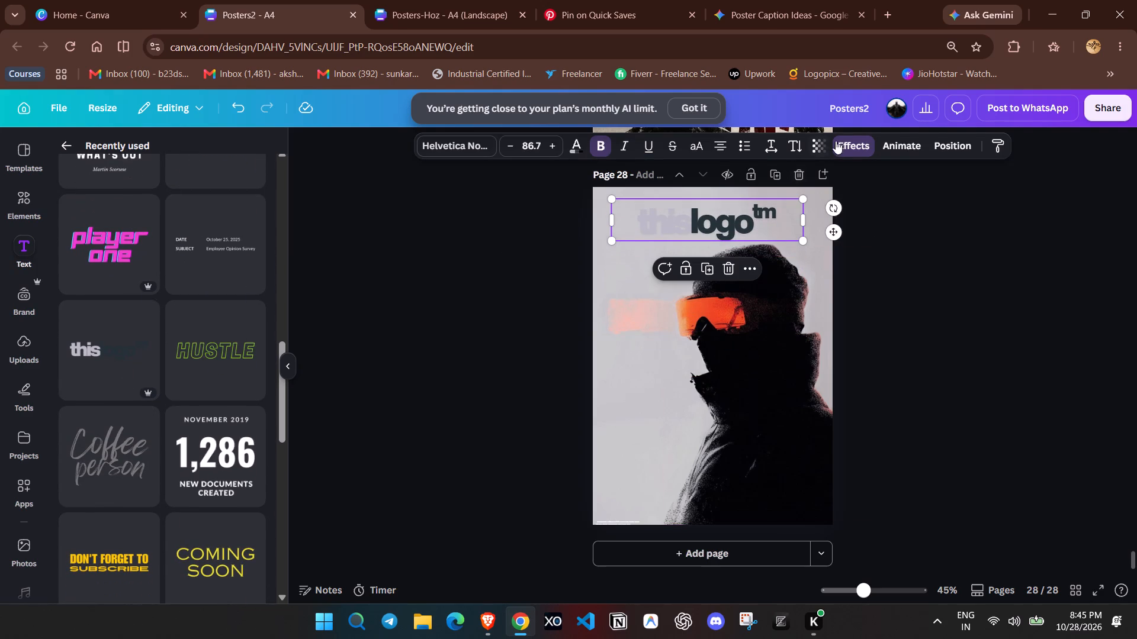
pyautogui.click(850, 140)
pyautogui.click(769, 147)
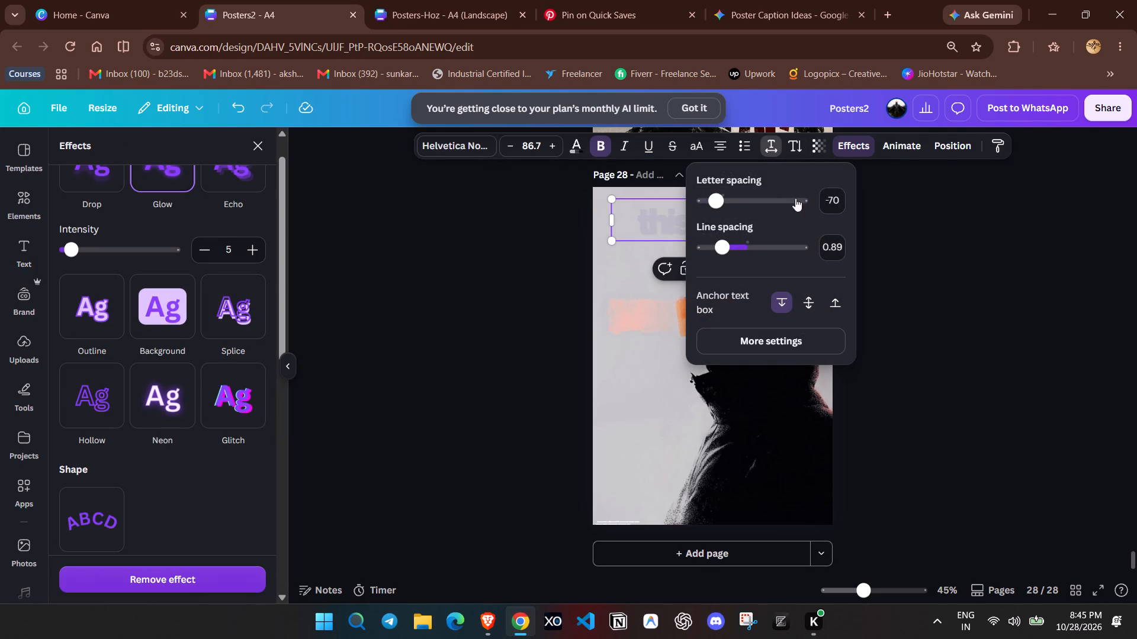
pyautogui.click(827, 207)
pyautogui.press('0')
pyautogui.press('Return')
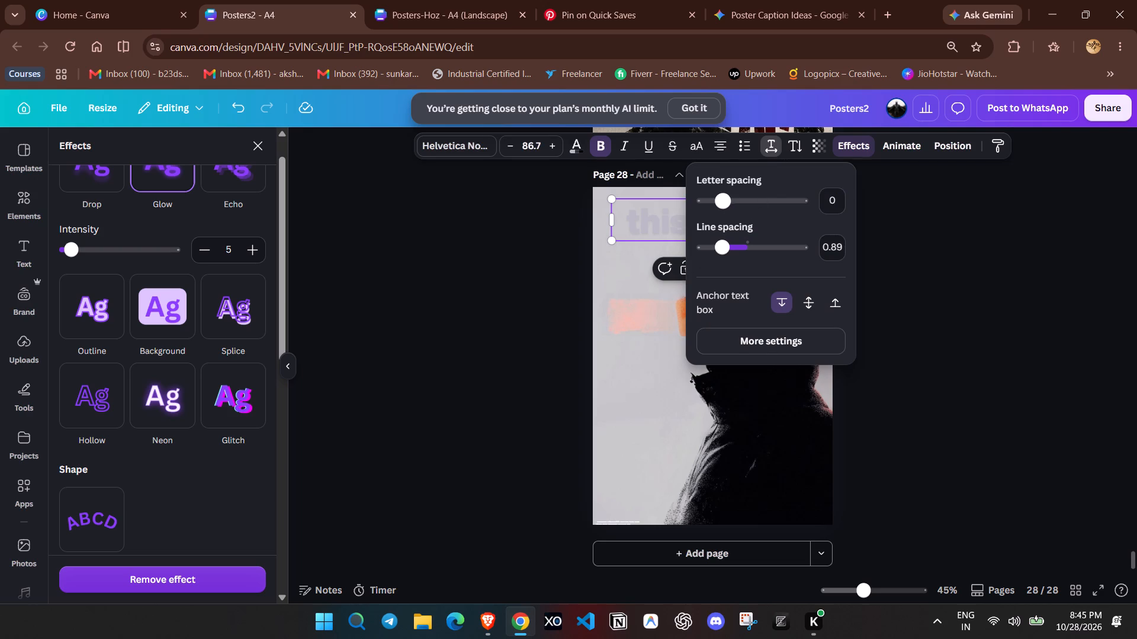
# Replace the "thislogo" wording with the copied caption "Vision over visibility.".
pyautogui.click(666, 212)
pyautogui.hotkey('ctrl', 'v')
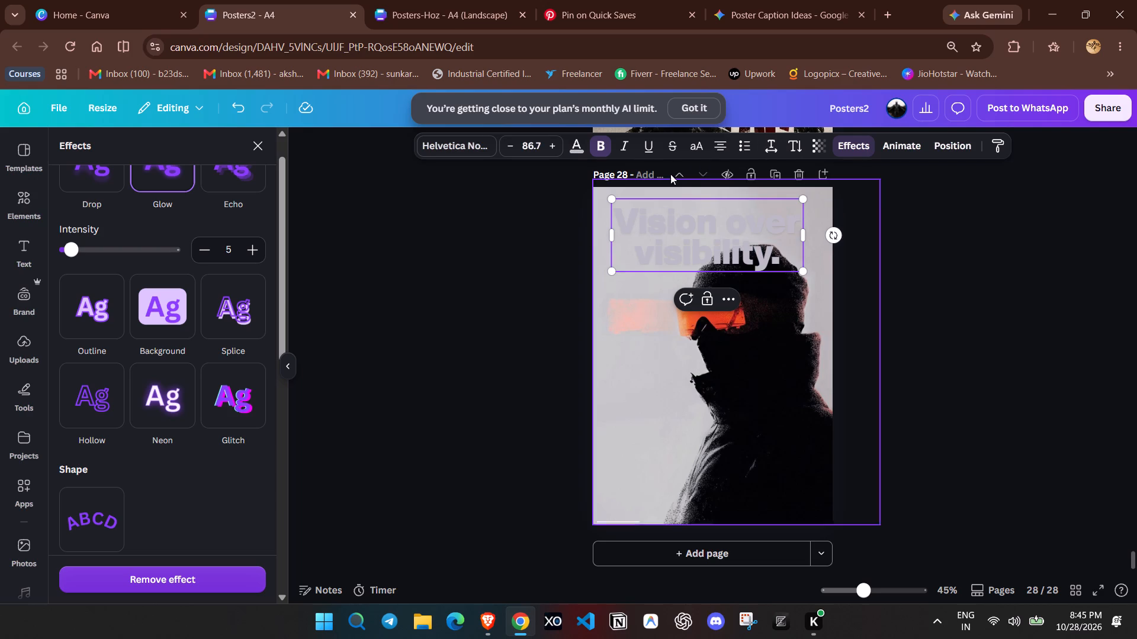
# Recolour the whole caption with the near-black brown from the text colours.
pyautogui.click(576, 138)
pyautogui.click(162, 332)
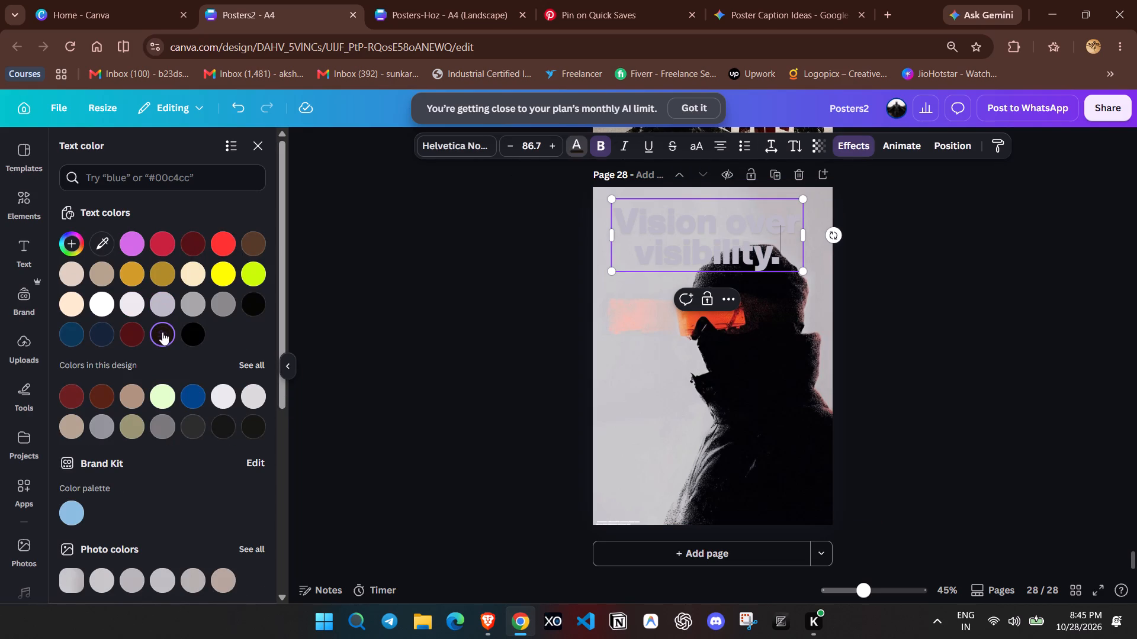
pyautogui.doubleClick(481, 317)
pyautogui.click(708, 214)
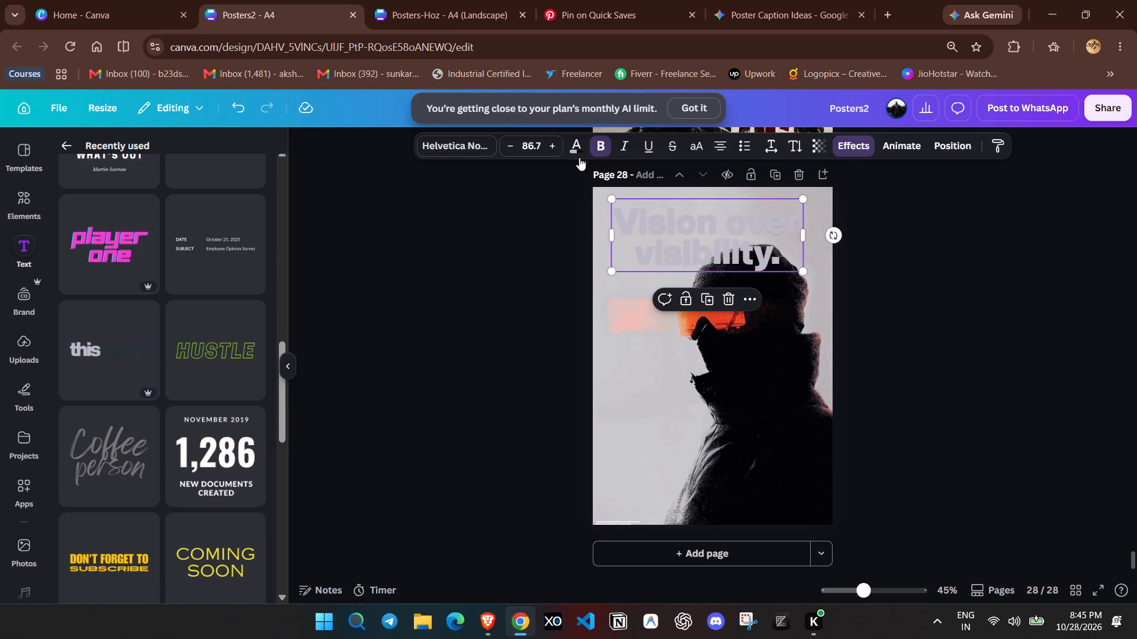
pyautogui.click(577, 150)
pyautogui.click(165, 341)
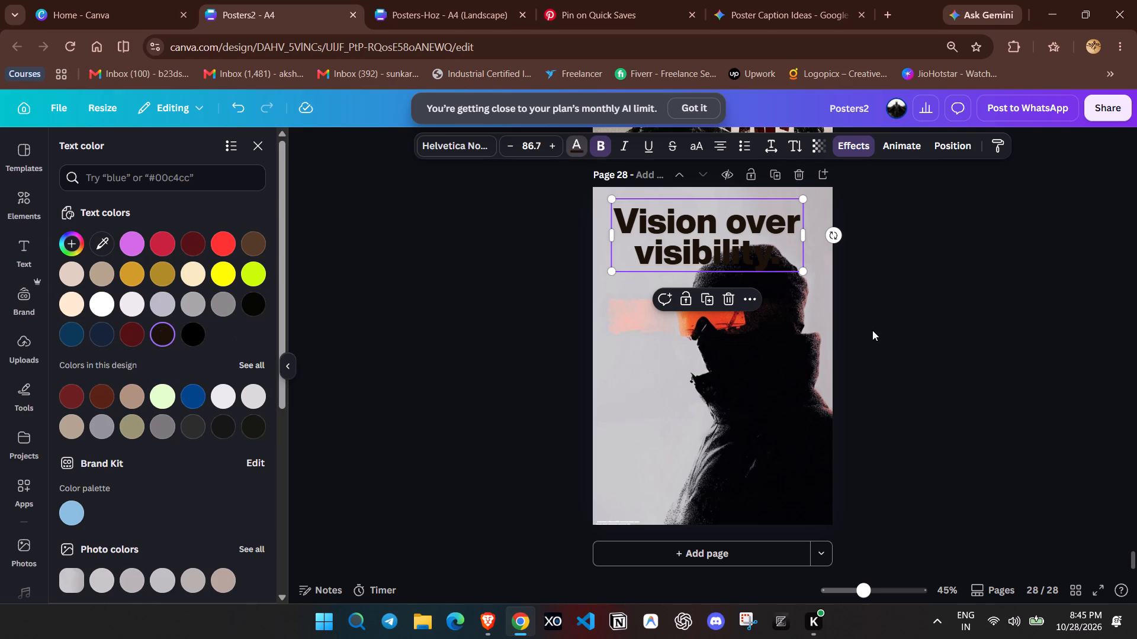
pyautogui.doubleClick(872, 330)
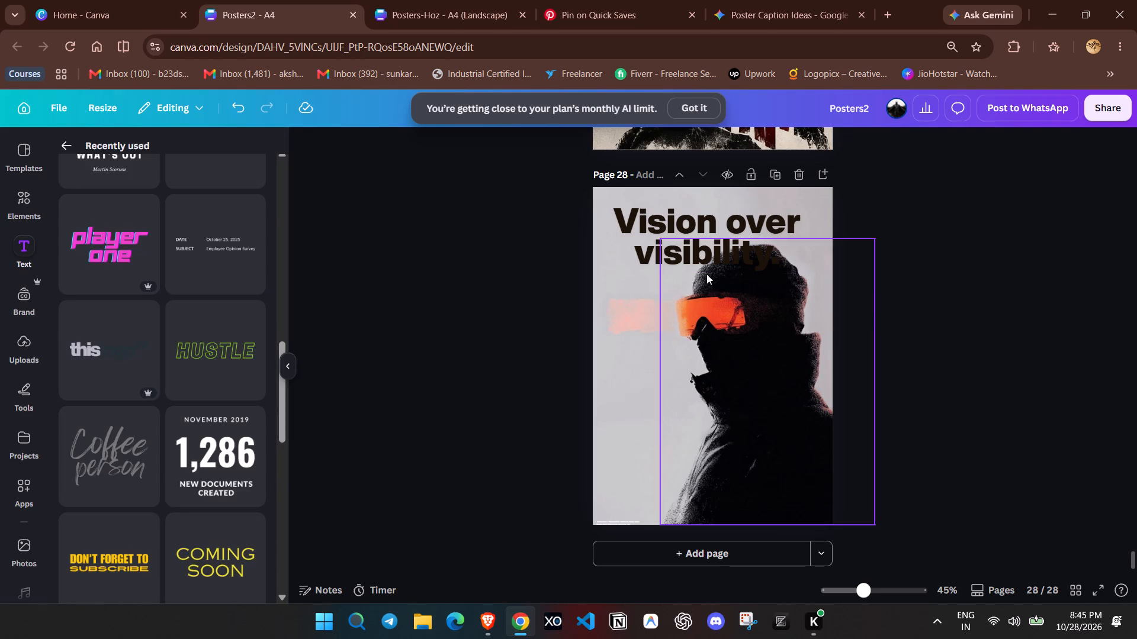
# Lay out the caption as three left-aligned lines at size 132, starting at the page's top-left corner.
pyautogui.moveTo(705, 230); pyautogui.dragTo(690, 223)
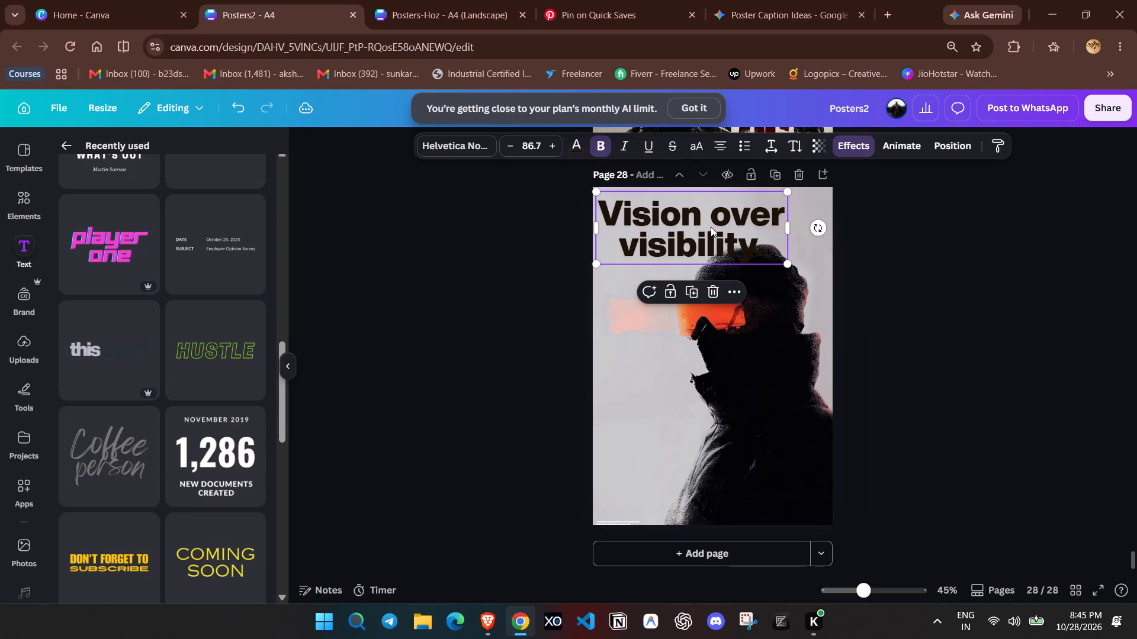
pyautogui.moveTo(792, 228); pyautogui.dragTo(753, 231)
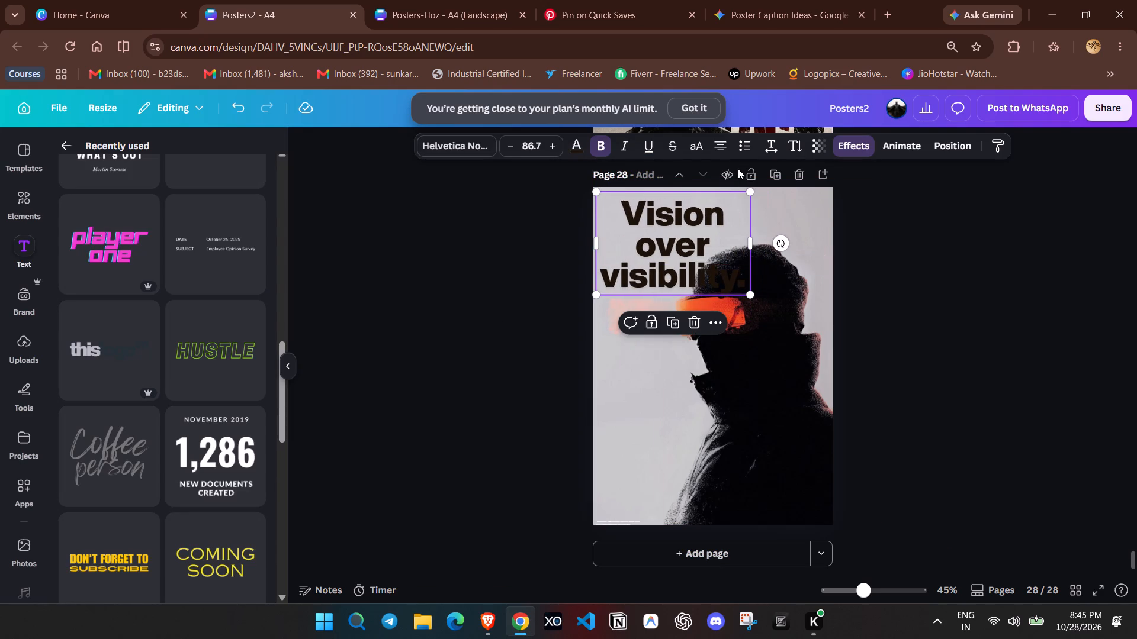
pyautogui.click(721, 144)
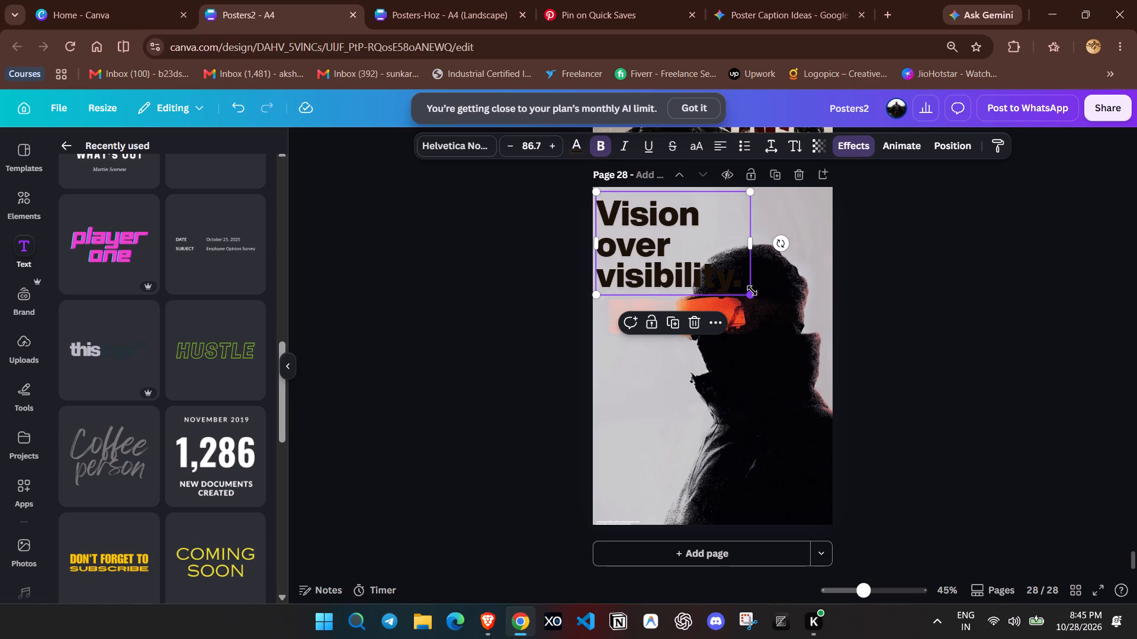
pyautogui.moveTo(753, 293); pyautogui.dragTo(832, 348)
pyautogui.moveTo(807, 313); pyautogui.dragTo(807, 305)
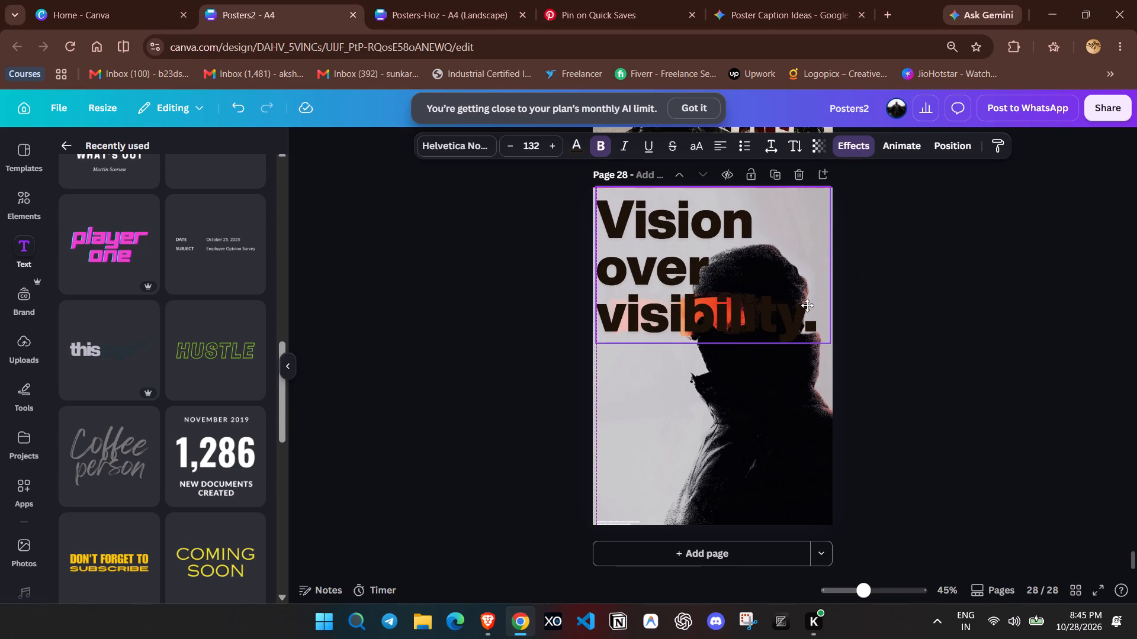
pyautogui.moveTo(807, 305); pyautogui.dragTo(805, 298)
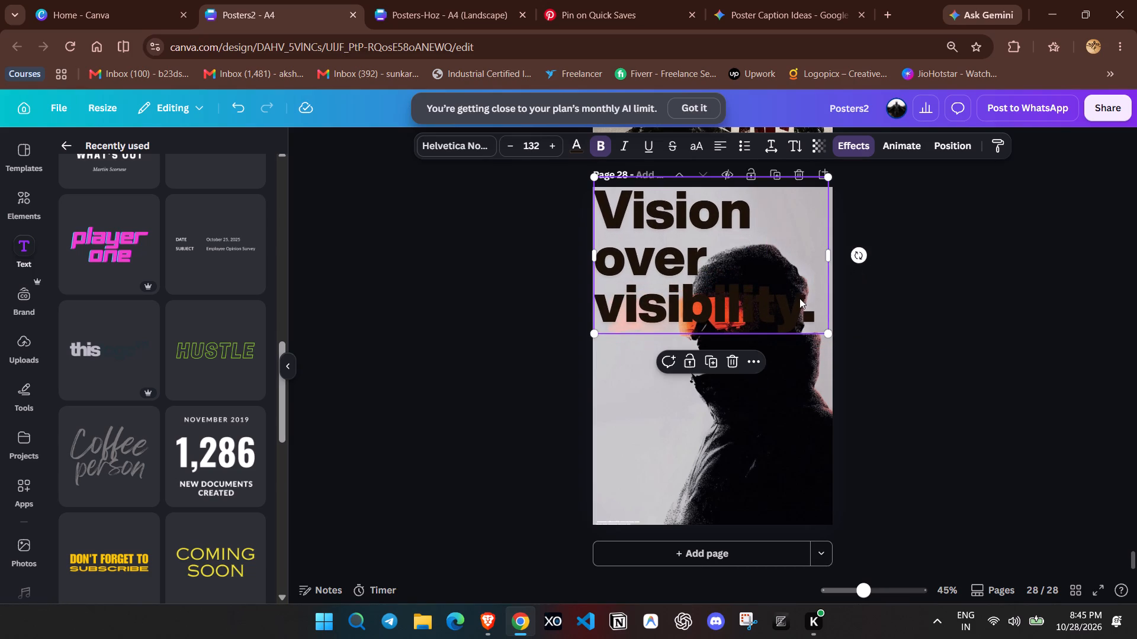
# Send the caption backward until it sits behind the hooded figure, its visor and the pale orange glow.
pyautogui.rightClick(754, 244)
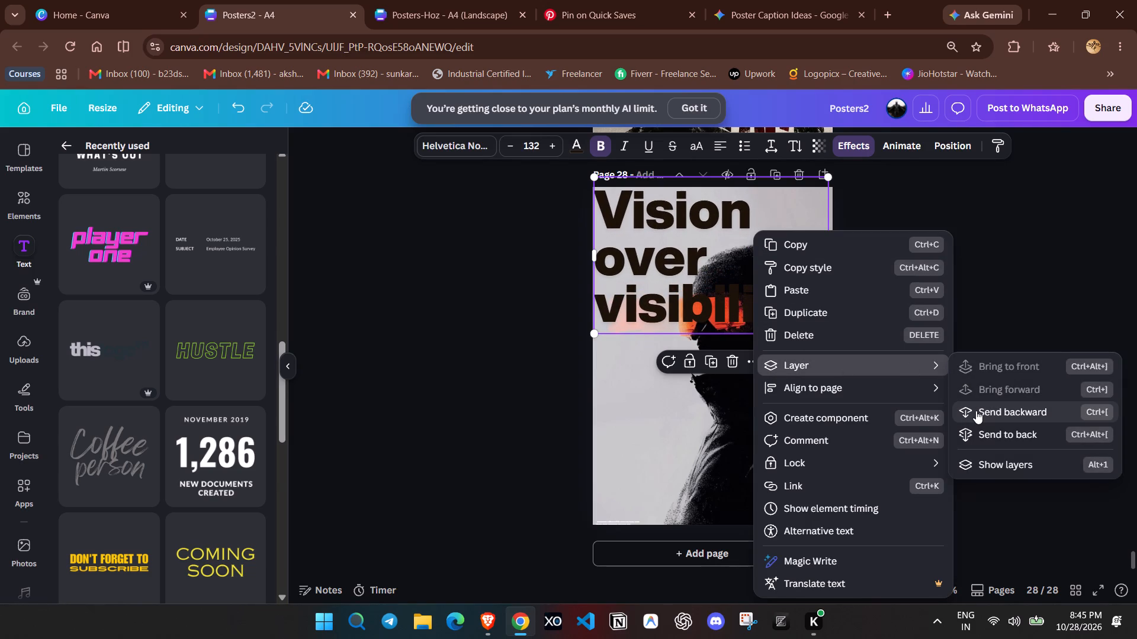
pyautogui.click(976, 411)
pyautogui.click(976, 411)
pyautogui.click(976, 411)
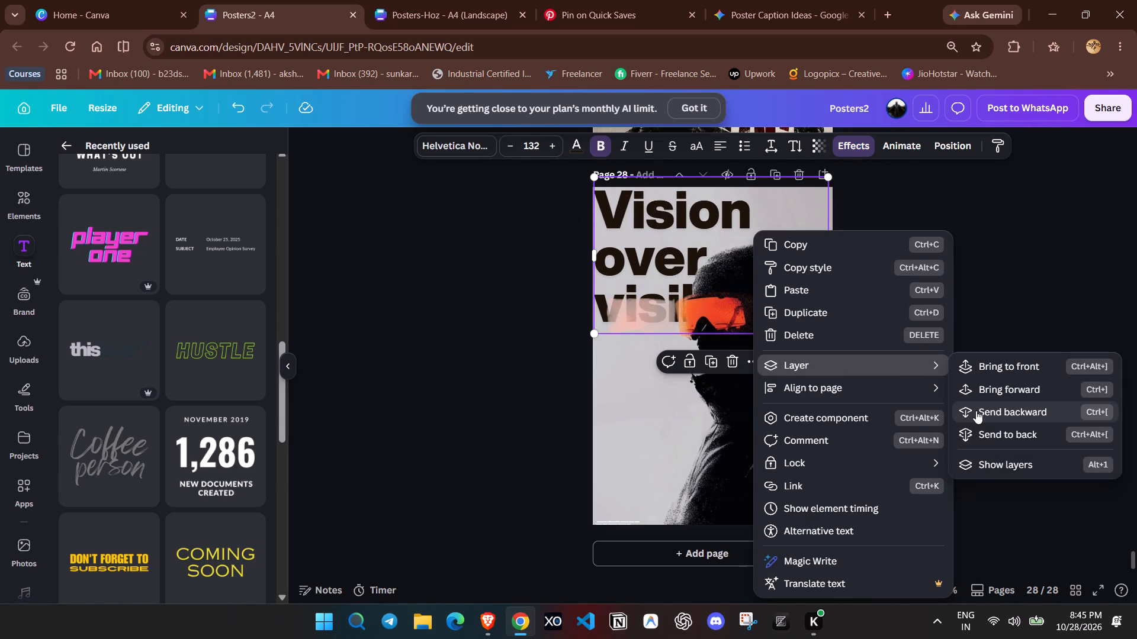
pyautogui.click(976, 411)
pyautogui.click(975, 388)
pyautogui.click(980, 209)
# Shrink the hooded figure towards the page's lower-right corner to about 15.3 × 20.4.
pyautogui.click(760, 288)
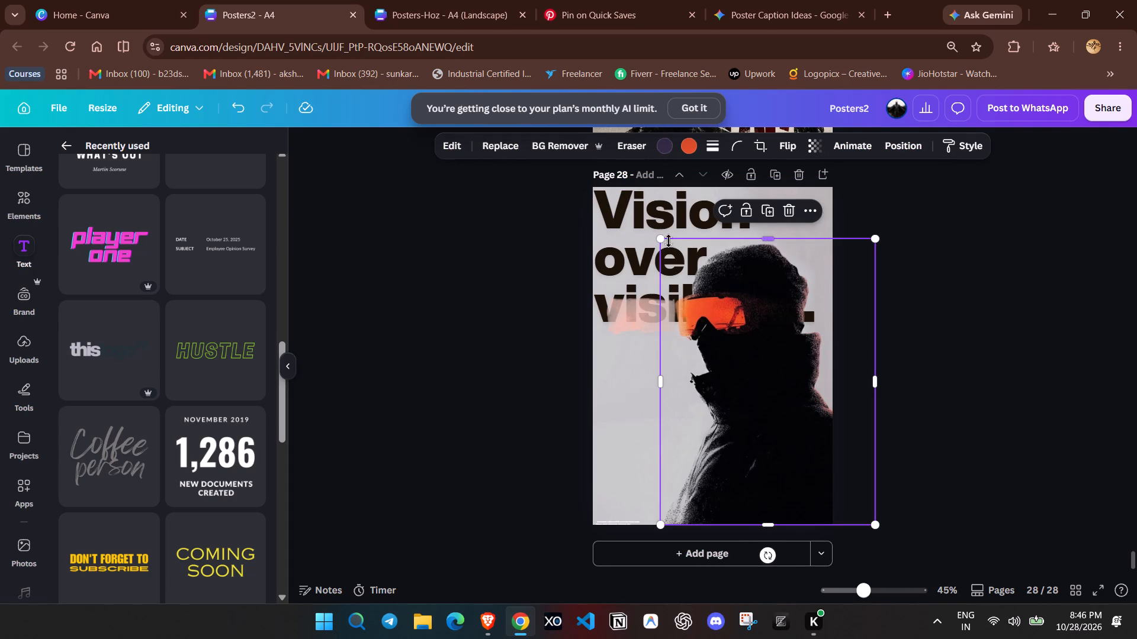
pyautogui.moveTo(659, 238); pyautogui.dragTo(720, 280)
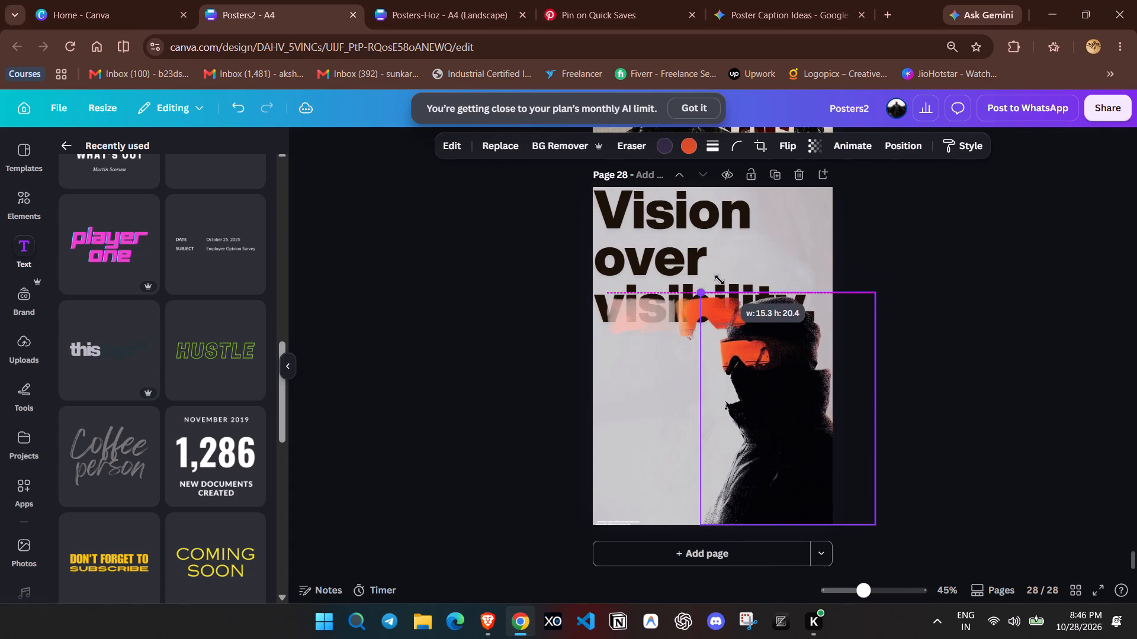
pyautogui.moveTo(720, 280); pyautogui.dragTo(709, 285)
# Move the separate orange visor piece onto the smaller figure's face and scale it down to fit the goggles.
pyautogui.click(718, 309)
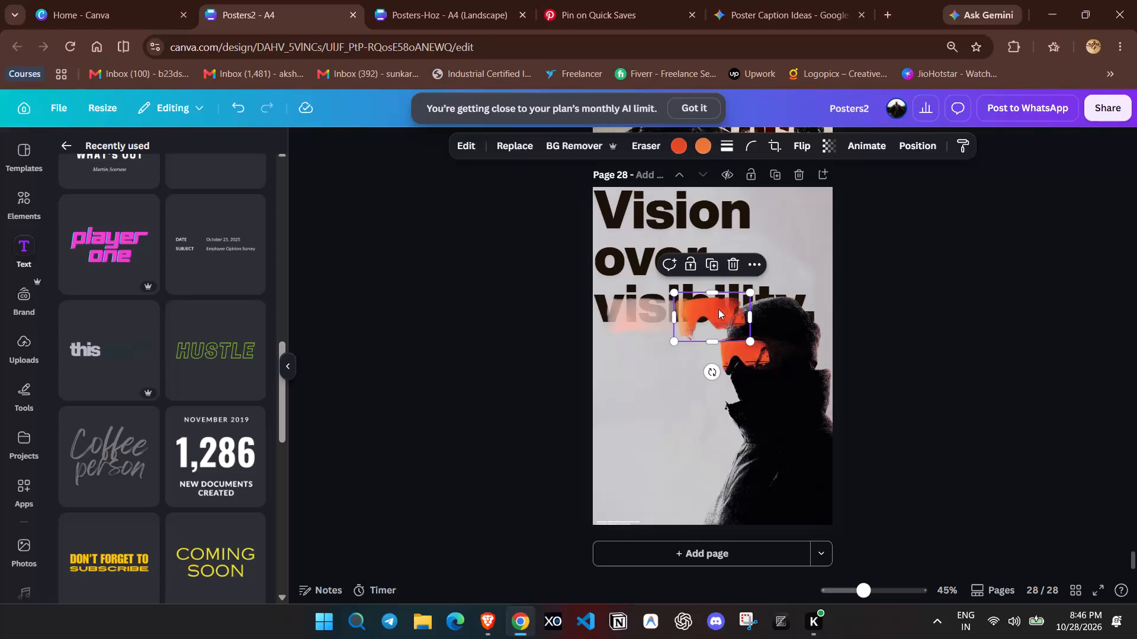
pyautogui.moveTo(697, 305); pyautogui.dragTo(731, 341)
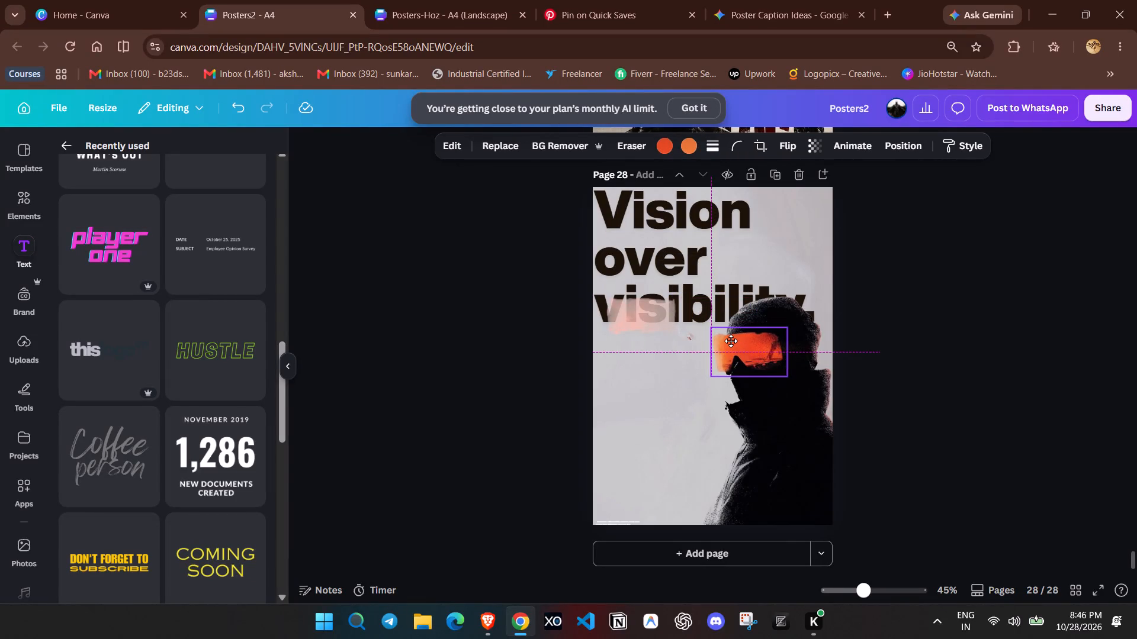
pyautogui.moveTo(731, 341); pyautogui.dragTo(727, 345)
pyautogui.moveTo(775, 332); pyautogui.dragTo(750, 340)
pyautogui.moveTo(740, 360); pyautogui.dragTo(751, 354)
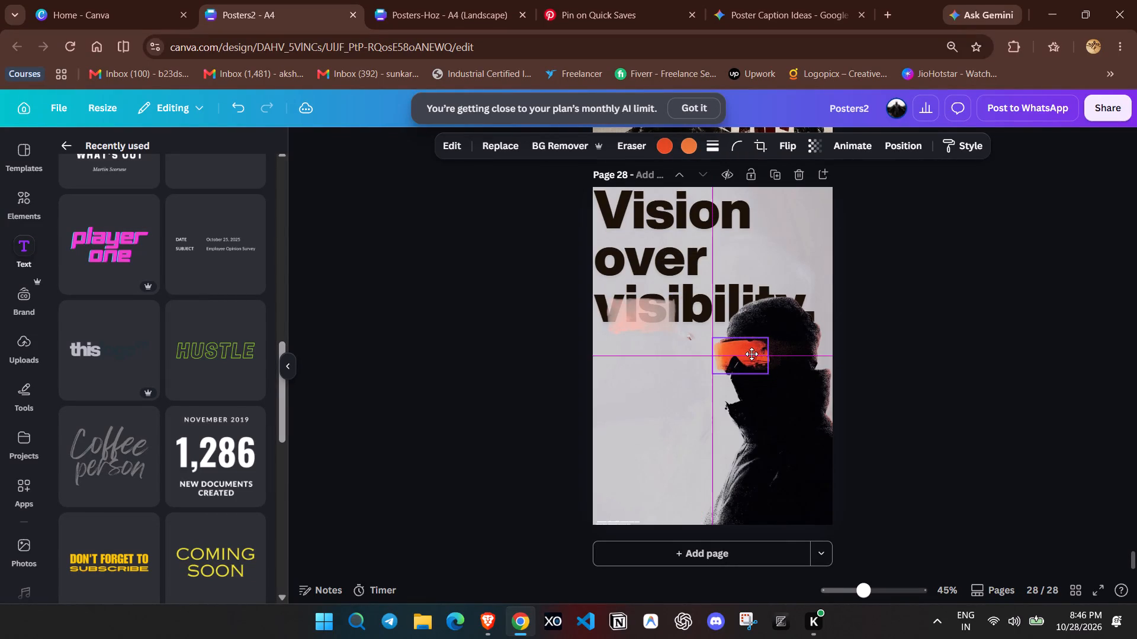
pyautogui.moveTo(751, 354); pyautogui.dragTo(756, 352)
pyautogui.click(924, 318)
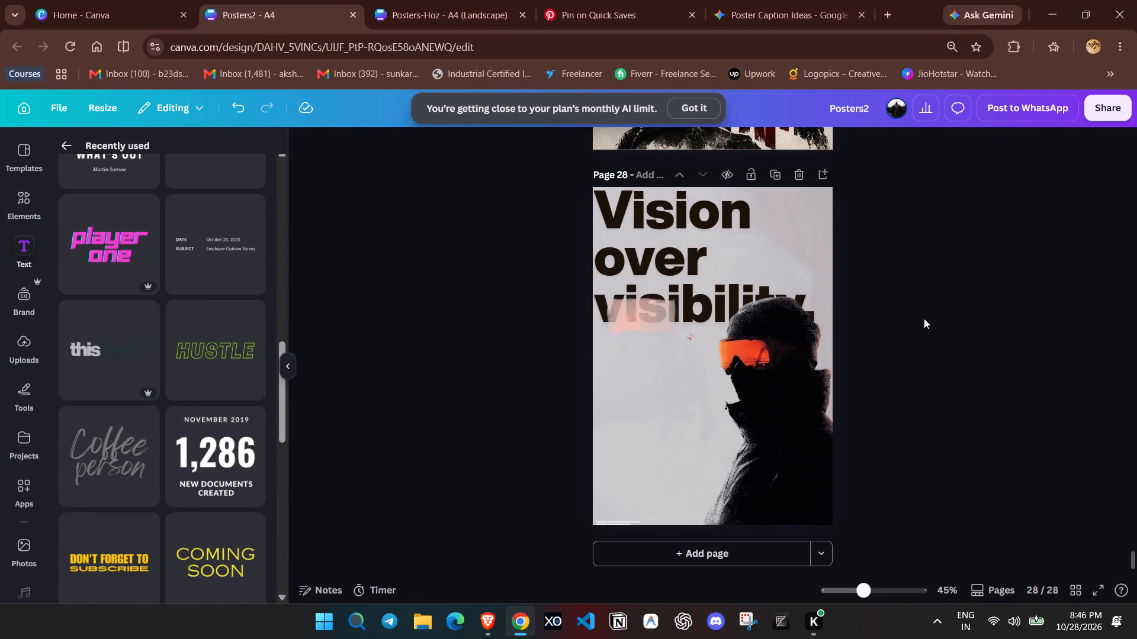
# Move the pale orange glow patch beside the figure's visor and scale it down to line up with it.
pyautogui.moveTo(641, 324); pyautogui.dragTo(677, 365)
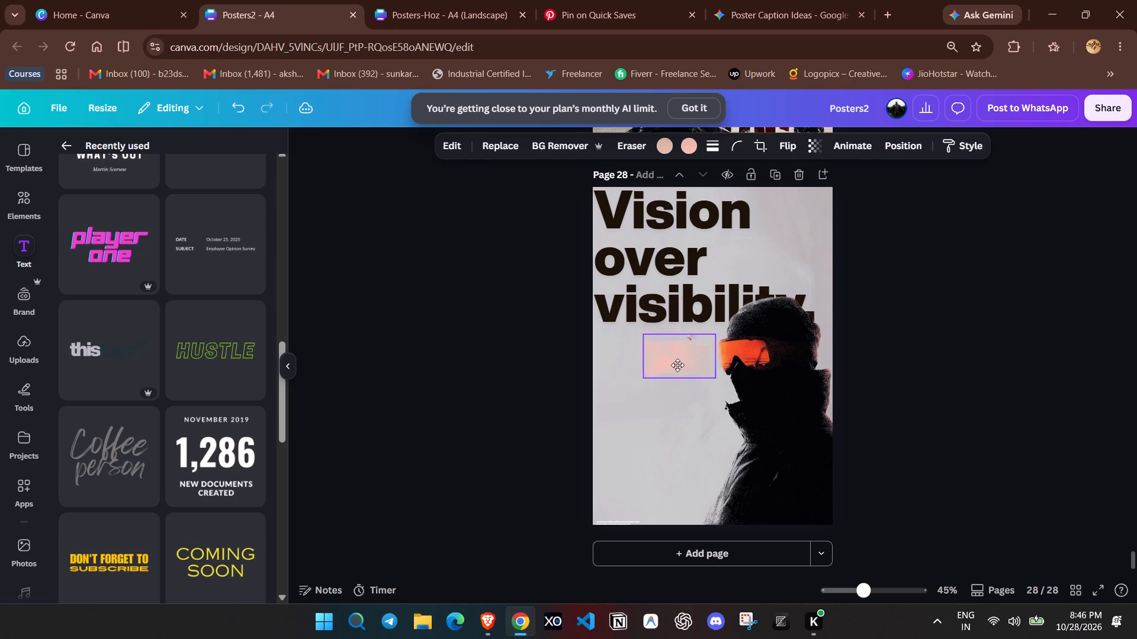
pyautogui.moveTo(677, 365); pyautogui.dragTo(676, 365)
pyautogui.moveTo(643, 382); pyautogui.dragTo(666, 379)
pyautogui.click(680, 354)
pyautogui.moveTo(666, 370); pyautogui.dragTo(660, 372)
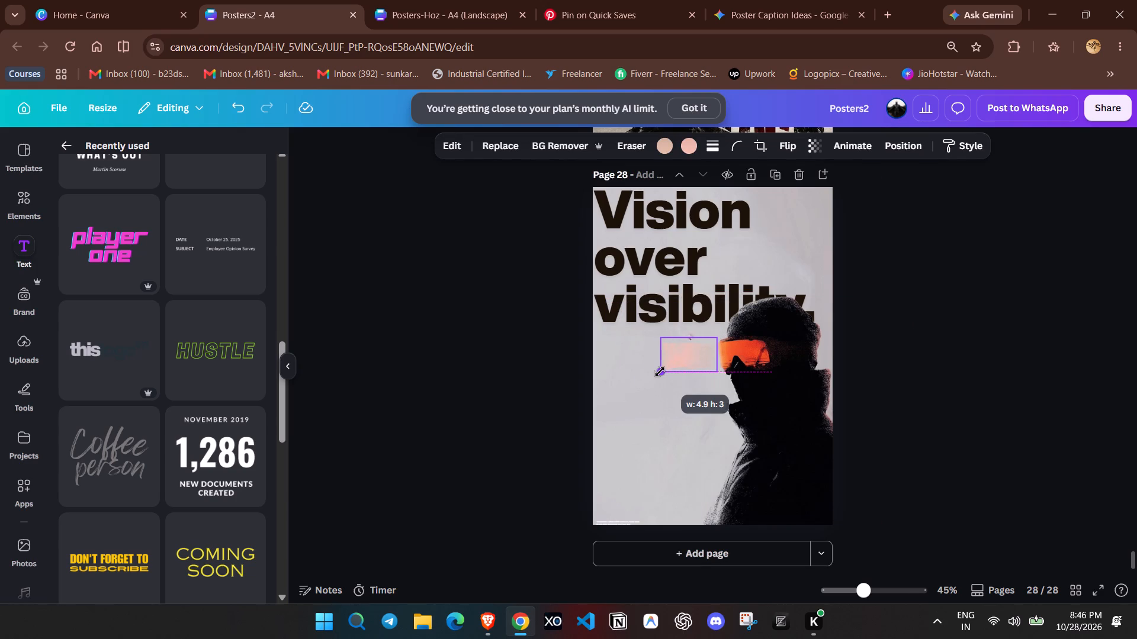
pyautogui.moveTo(660, 372); pyautogui.dragTo(658, 372)
pyautogui.click(673, 364)
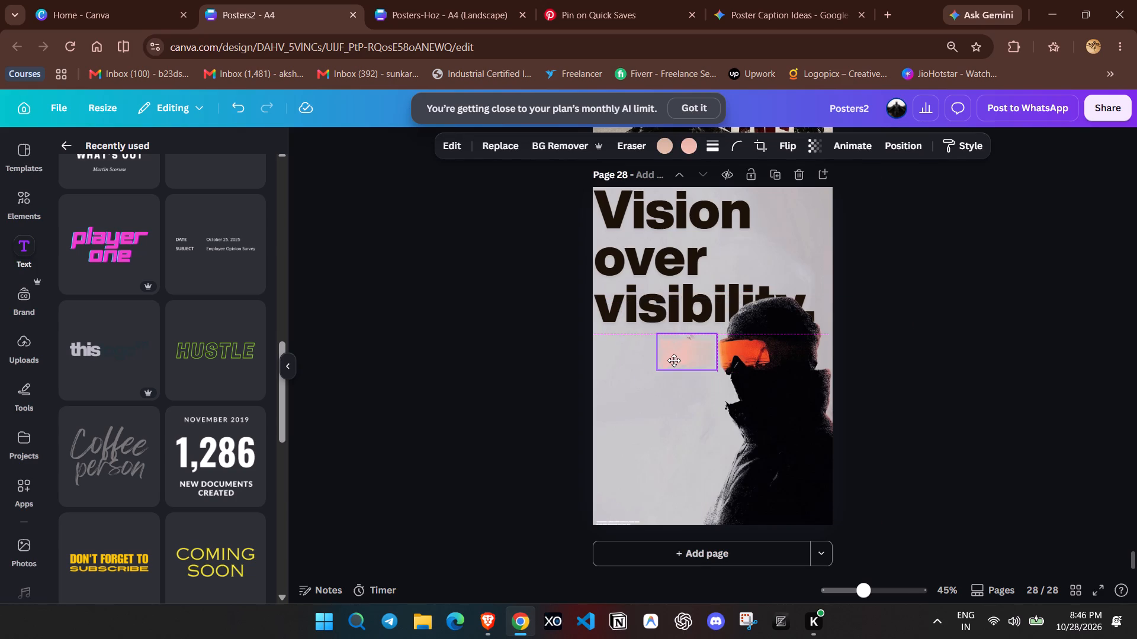
pyautogui.click(847, 335)
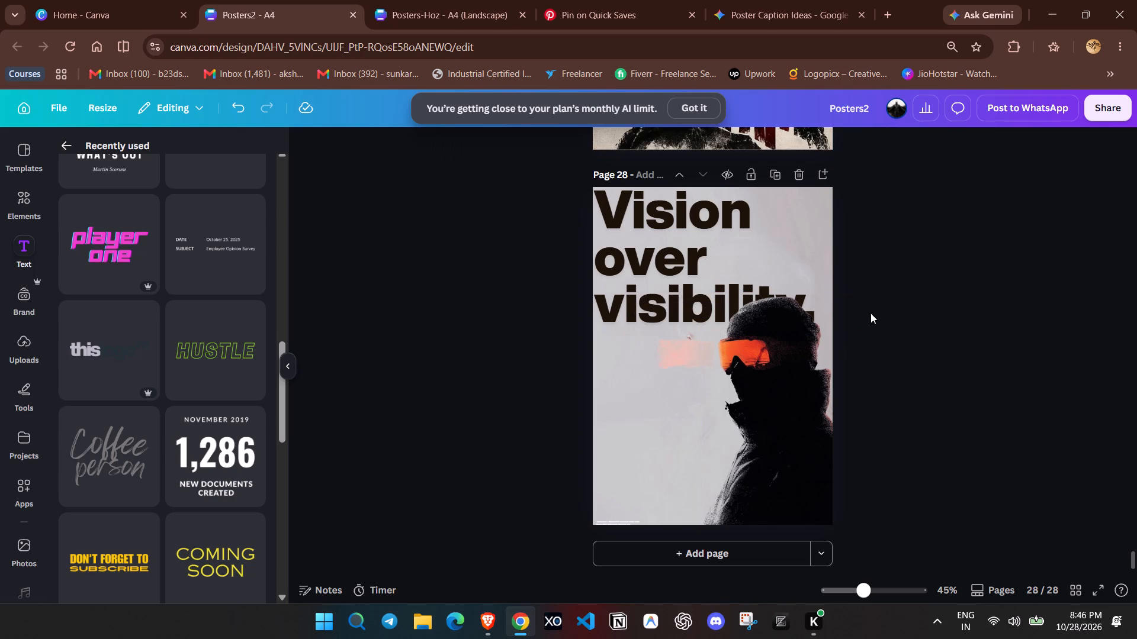
# Nudge the caption slightly inward, give it the Hollow effect and reduce the outline thickness to just under 29.
pyautogui.click(659, 243)
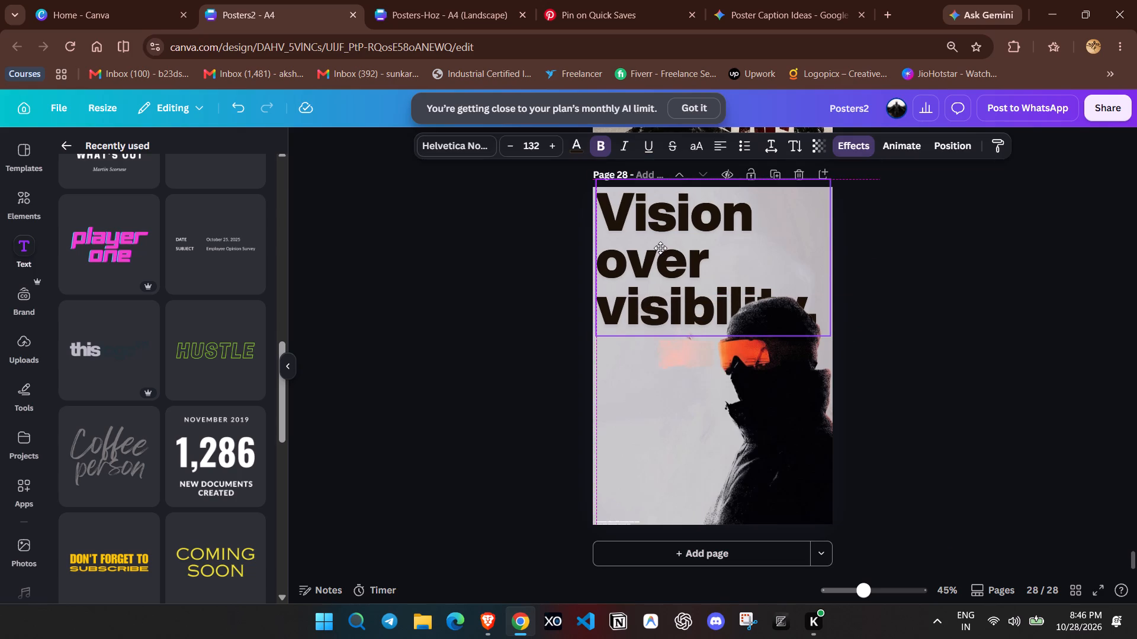
pyautogui.click(846, 140)
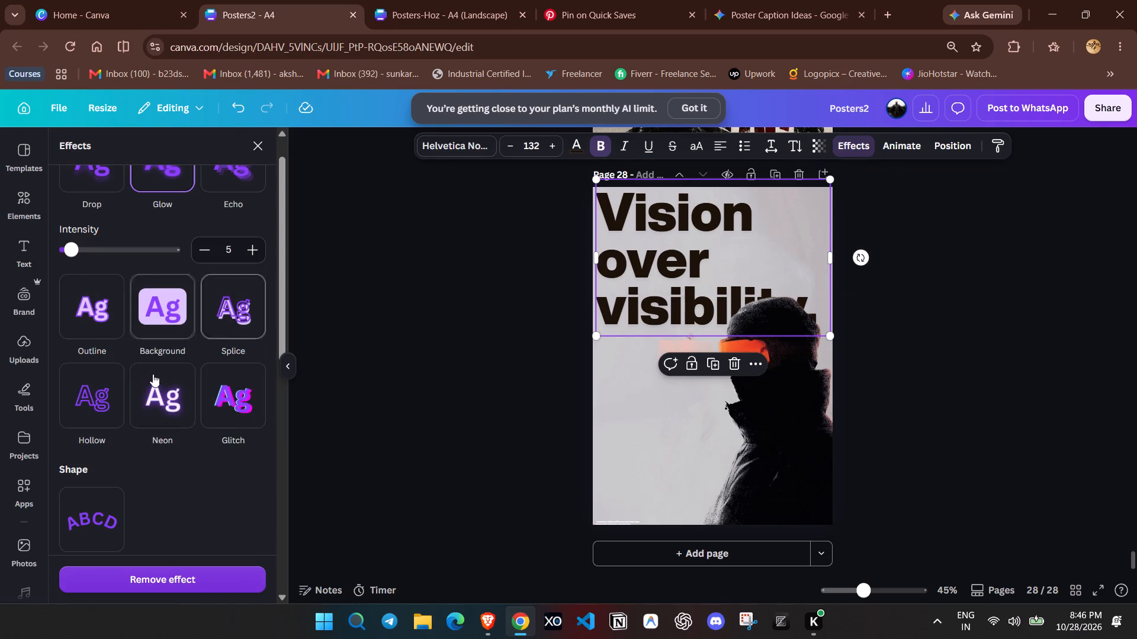
pyautogui.click(113, 390)
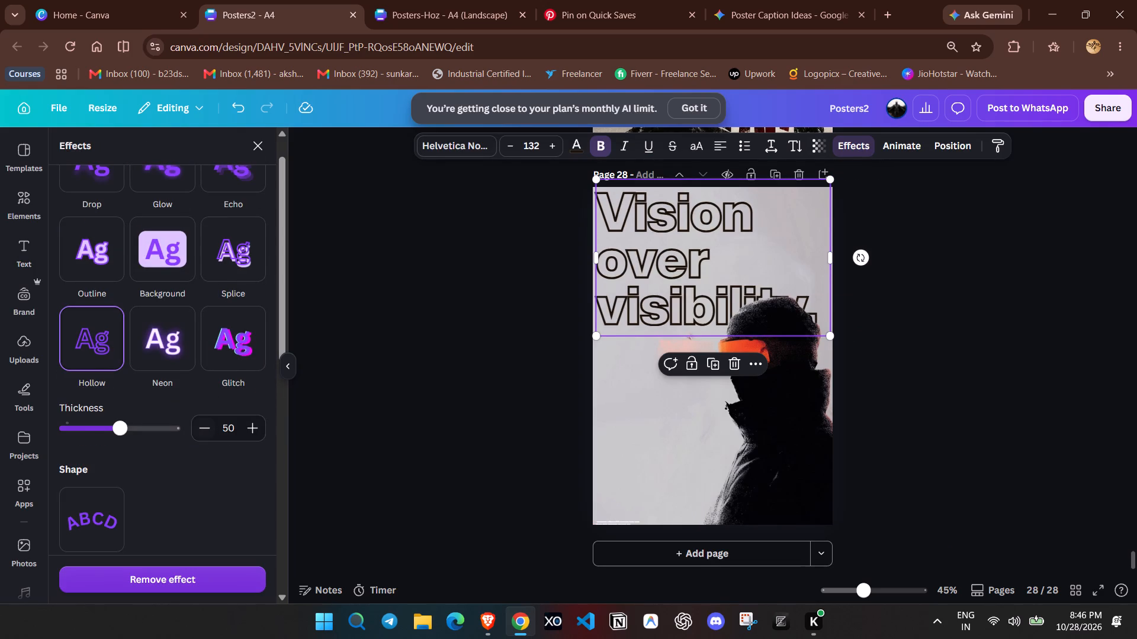
pyautogui.moveTo(120, 434); pyautogui.dragTo(97, 439)
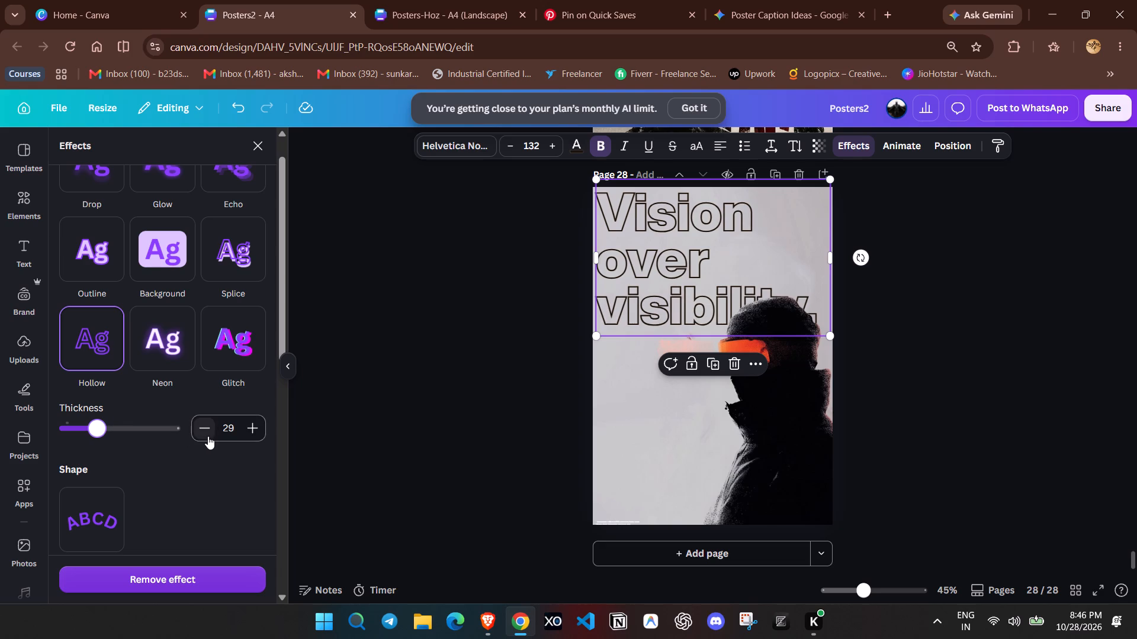
pyautogui.click(208, 436)
pyautogui.tripleClick(208, 436)
pyautogui.doubleClick(408, 377)
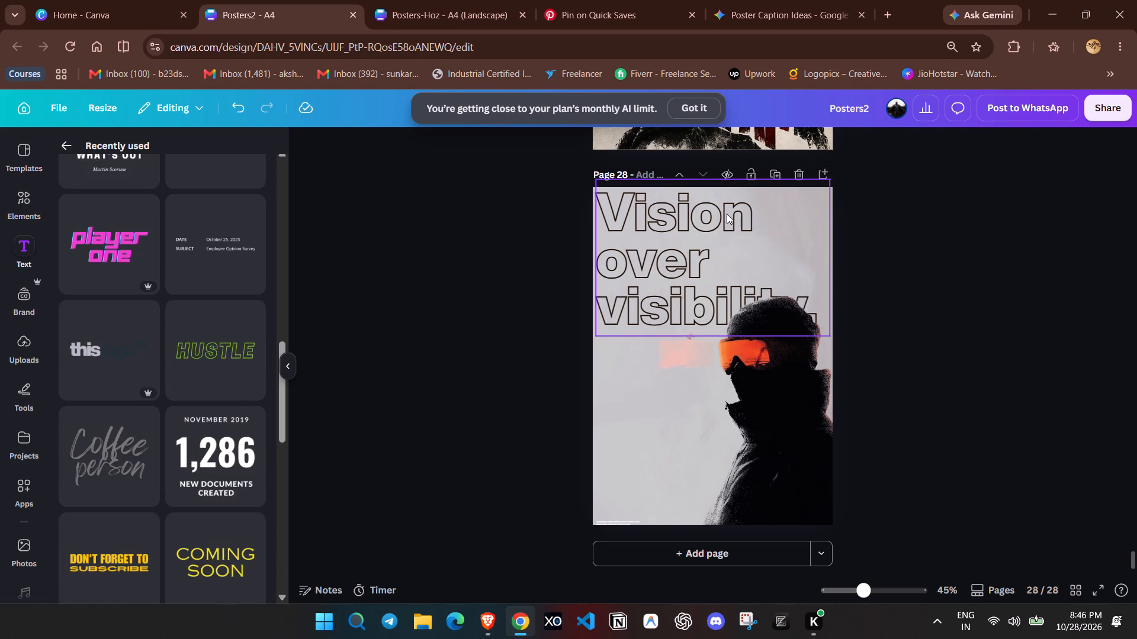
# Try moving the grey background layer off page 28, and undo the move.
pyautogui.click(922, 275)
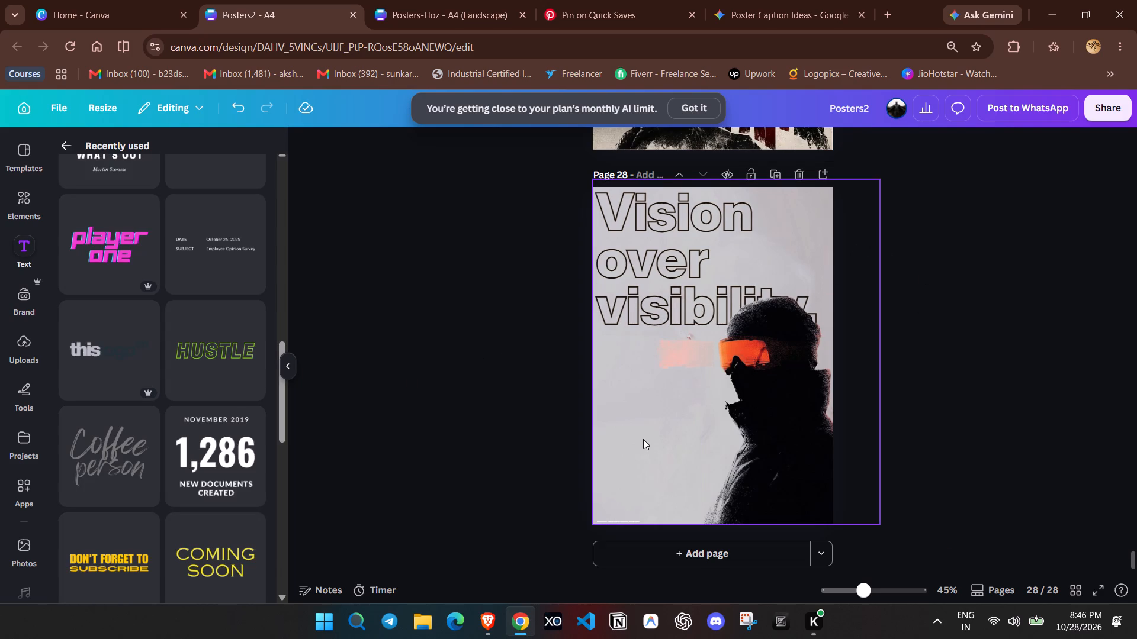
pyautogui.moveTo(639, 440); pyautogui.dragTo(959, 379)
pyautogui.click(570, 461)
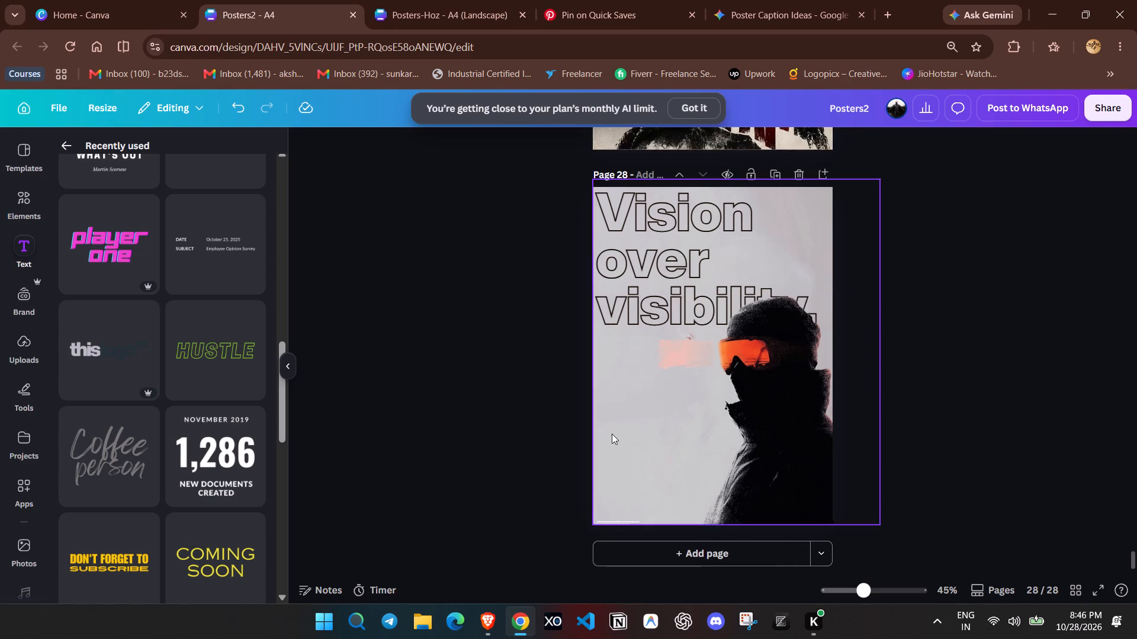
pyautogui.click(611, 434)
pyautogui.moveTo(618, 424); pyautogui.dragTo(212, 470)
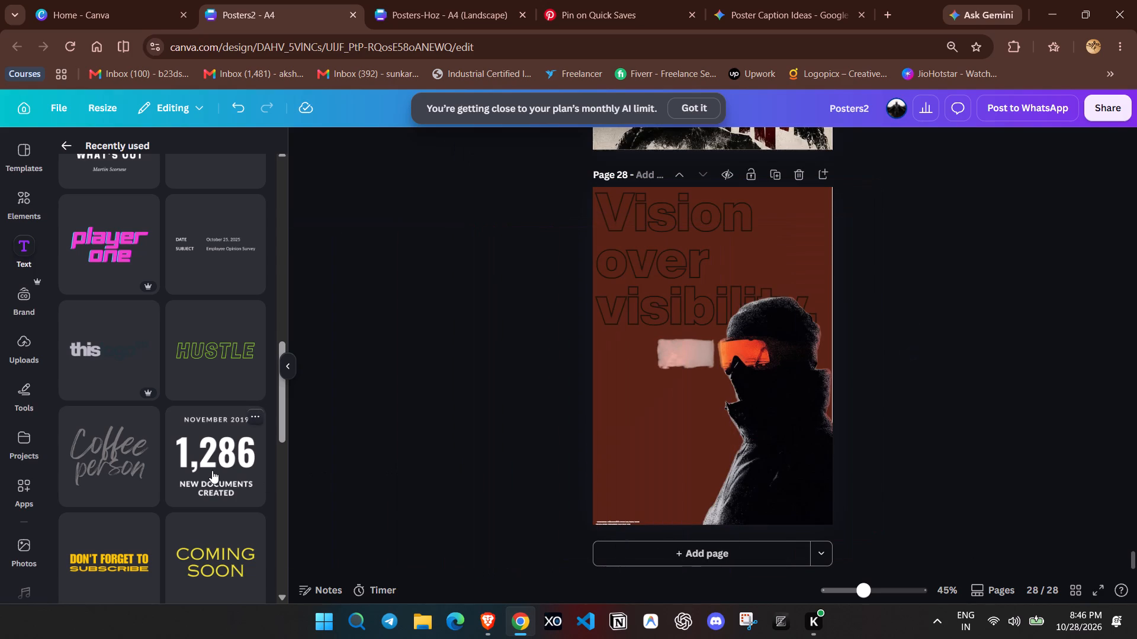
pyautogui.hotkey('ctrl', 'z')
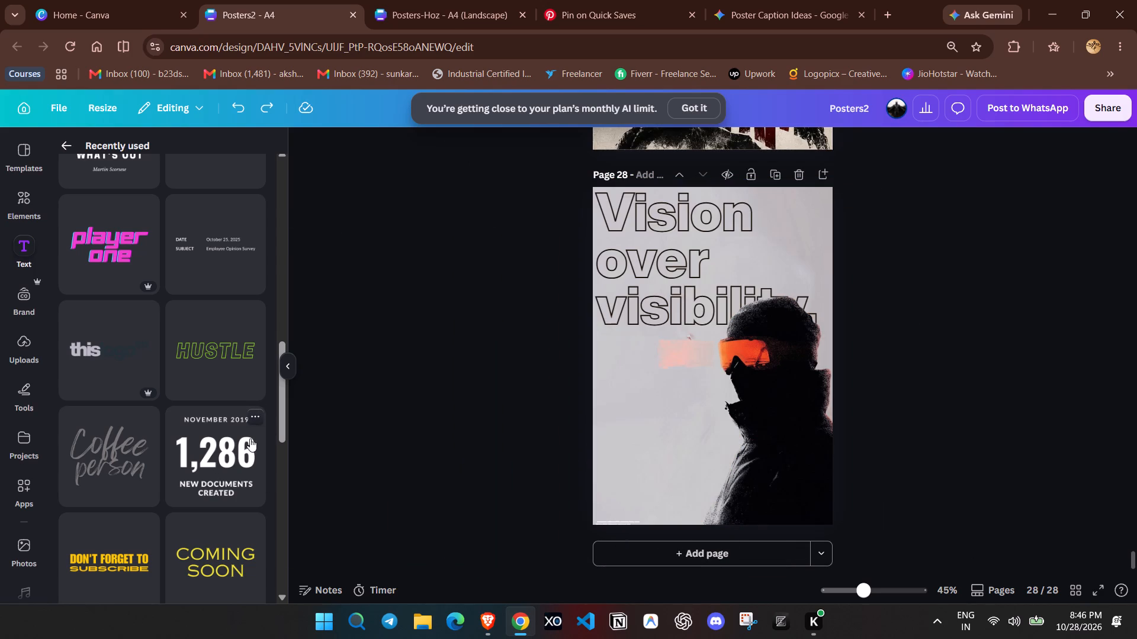
# Delete the small white element at the bottom edge of page 28.
pyautogui.click(607, 524)
pyautogui.click(636, 486)
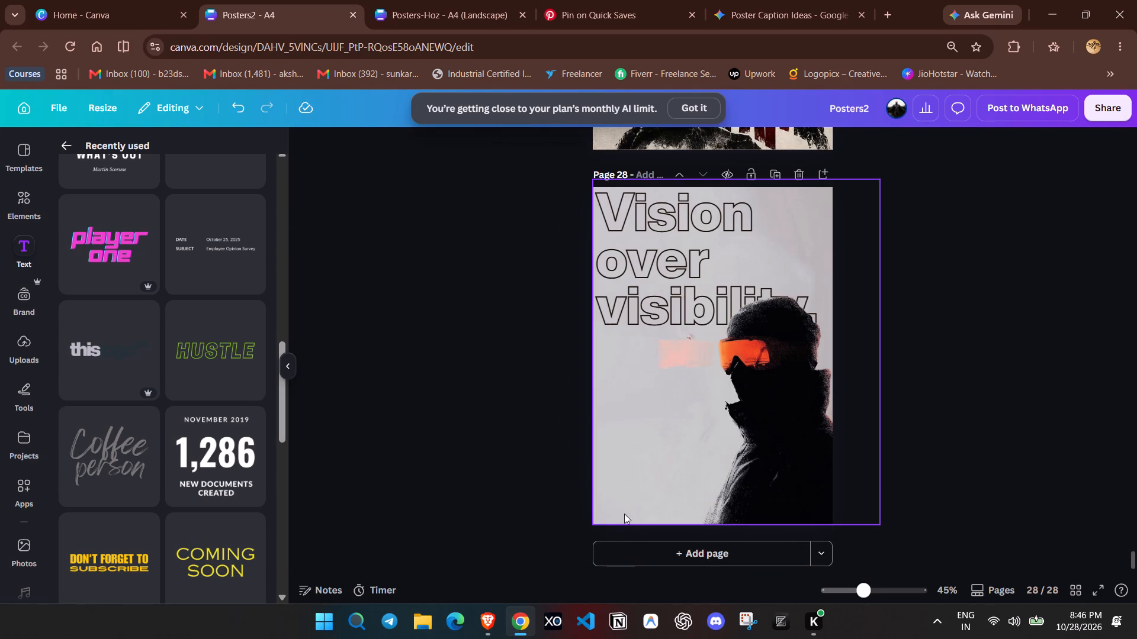
pyautogui.click(963, 337)
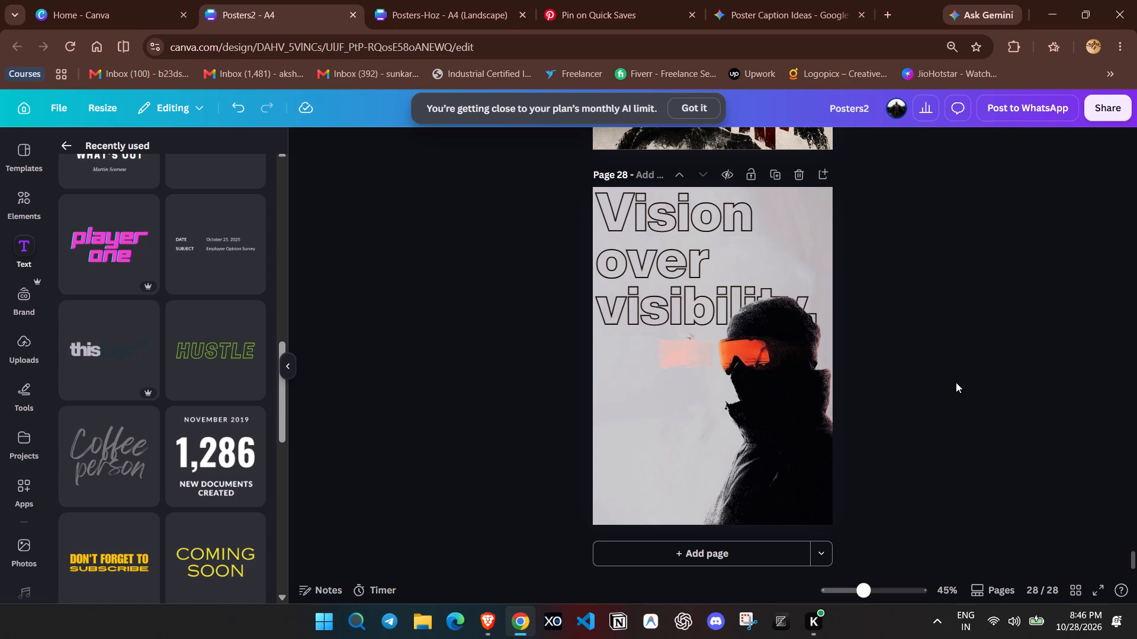
# Add a new page 29 after the visor poster.
pyautogui.click(639, 554)
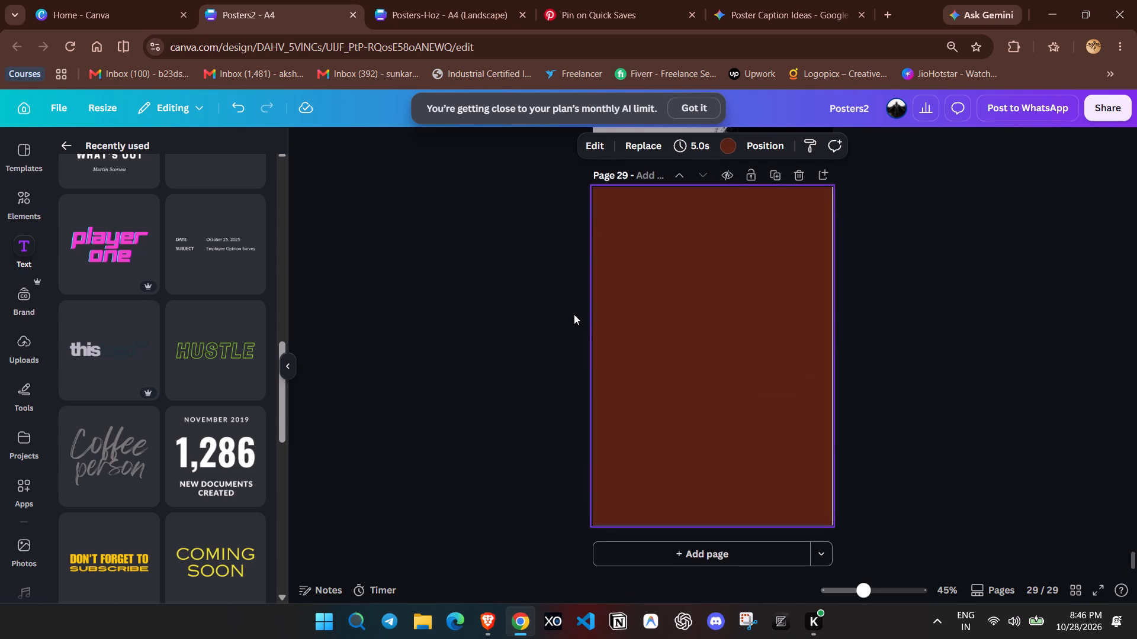
# Browse related pins on Pinterest and save the dark snowboarder pin to the Movie app board.
pyautogui.click(620, 0)
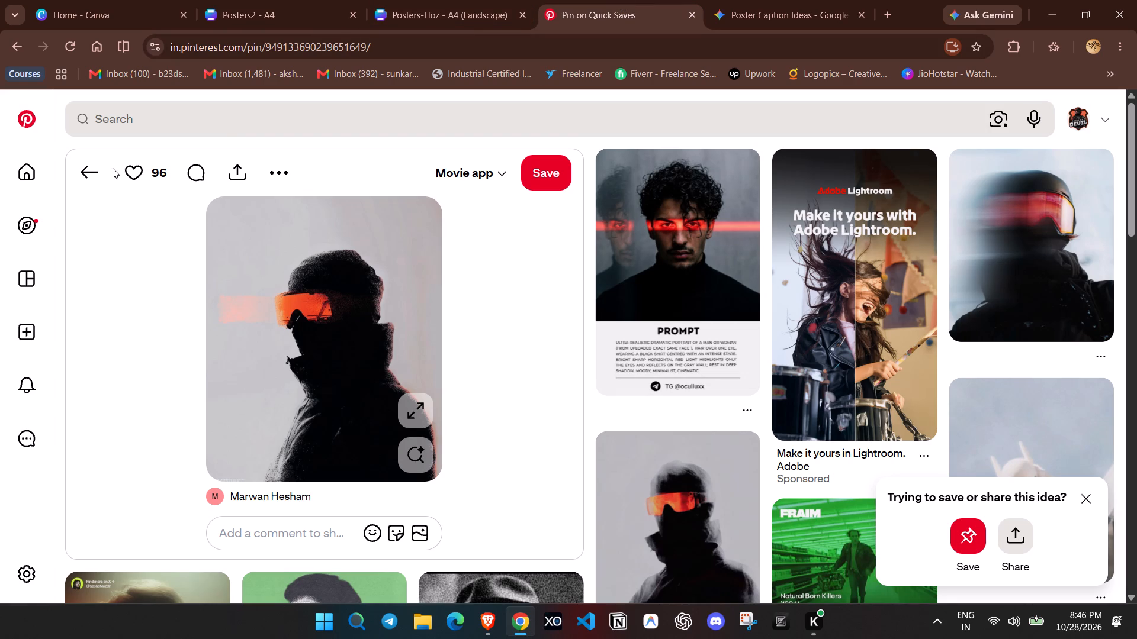
pyautogui.scroll(-4, 361, 315)
pyautogui.click(89, 170)
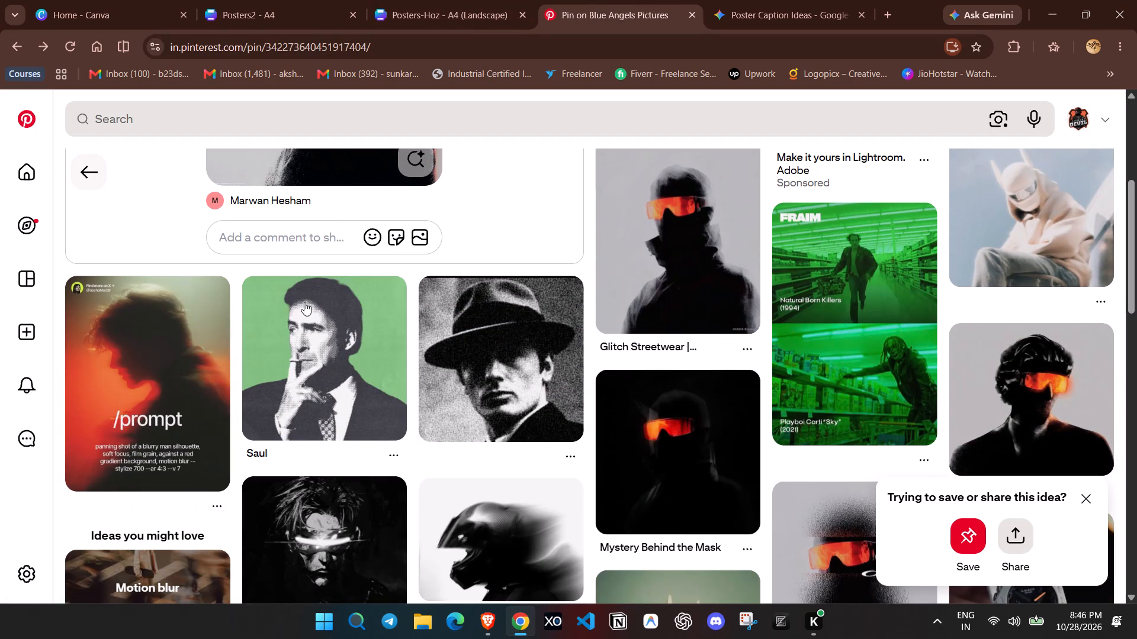
pyautogui.scroll(-2, 519, 317)
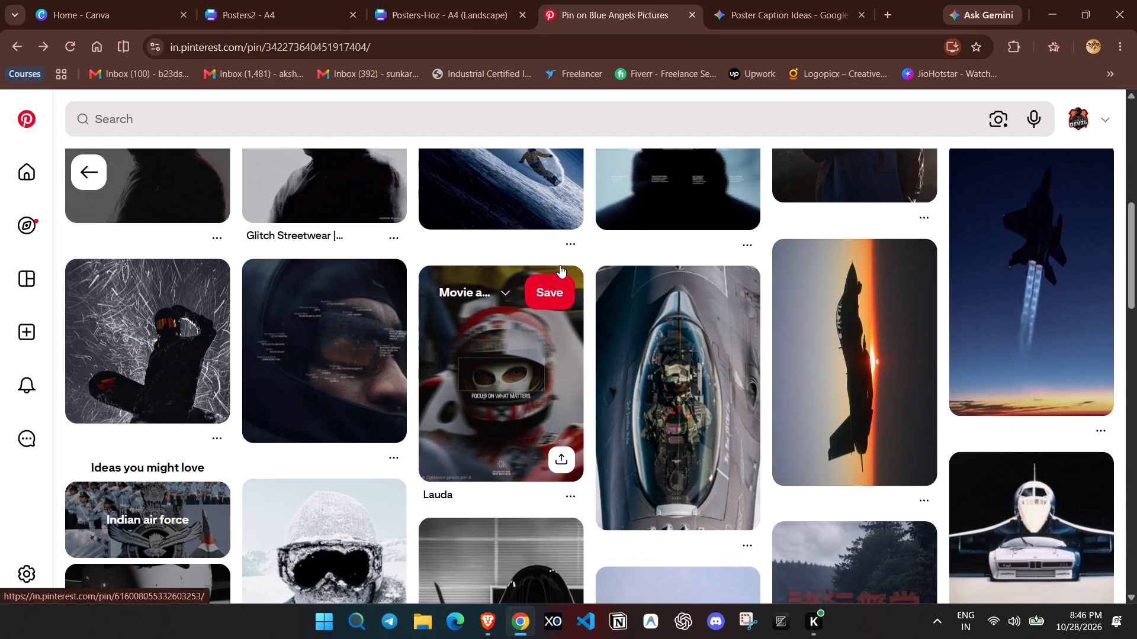
pyautogui.click(205, 285)
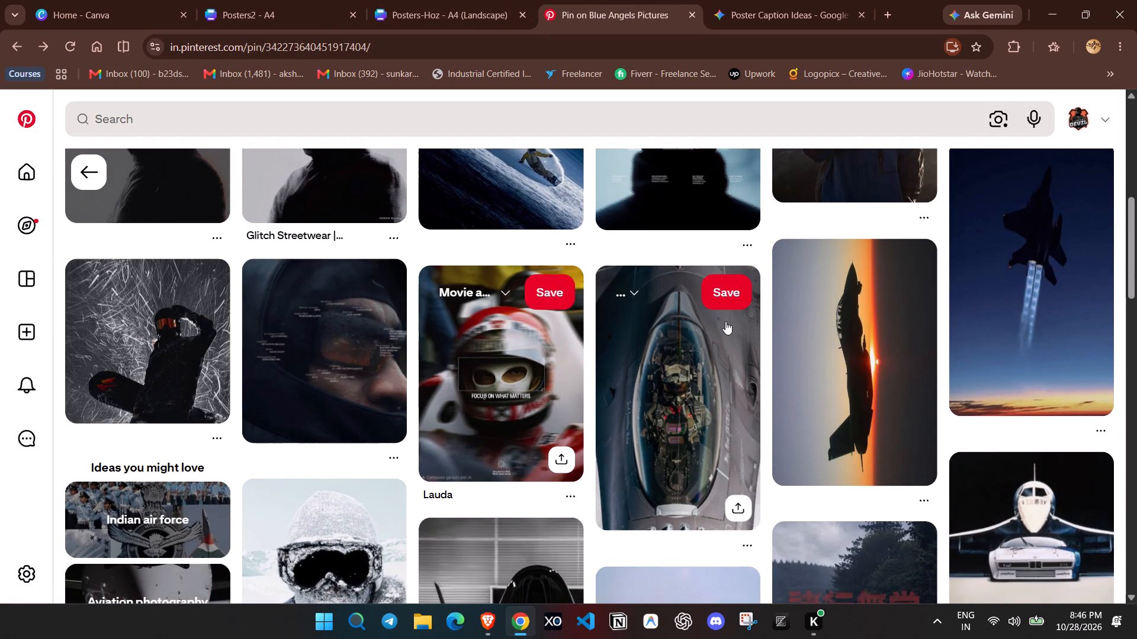
# Open the pin of the fighter jet silhouetted against the sunset and copy its image.
pyautogui.scroll(-1, 745, 330)
pyautogui.click(820, 306)
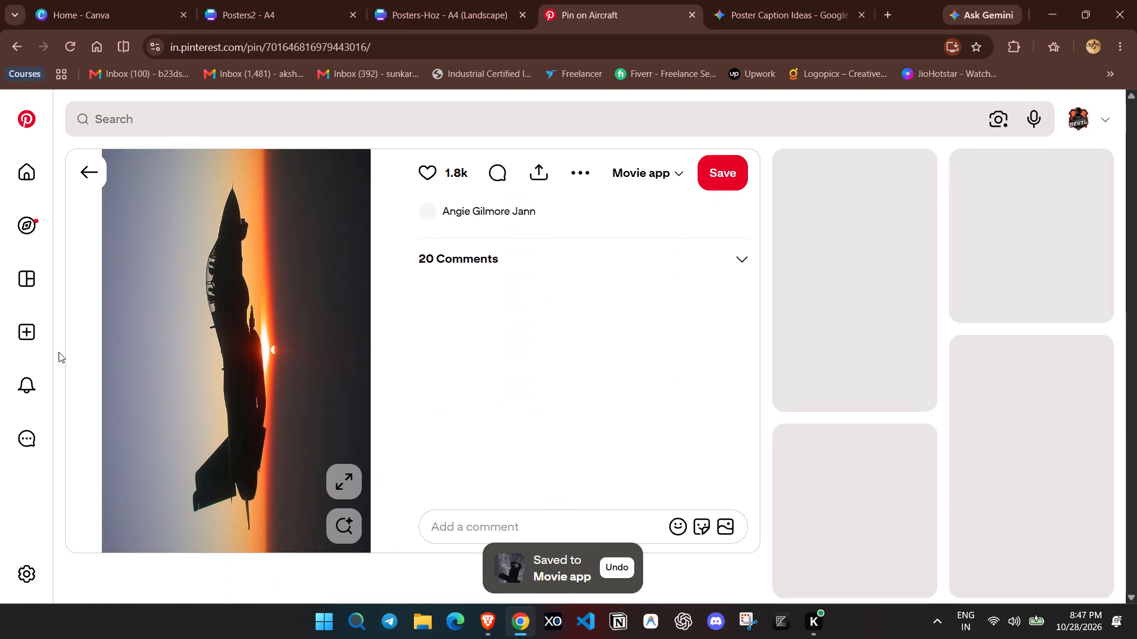
pyautogui.rightClick(236, 257)
pyautogui.click(269, 322)
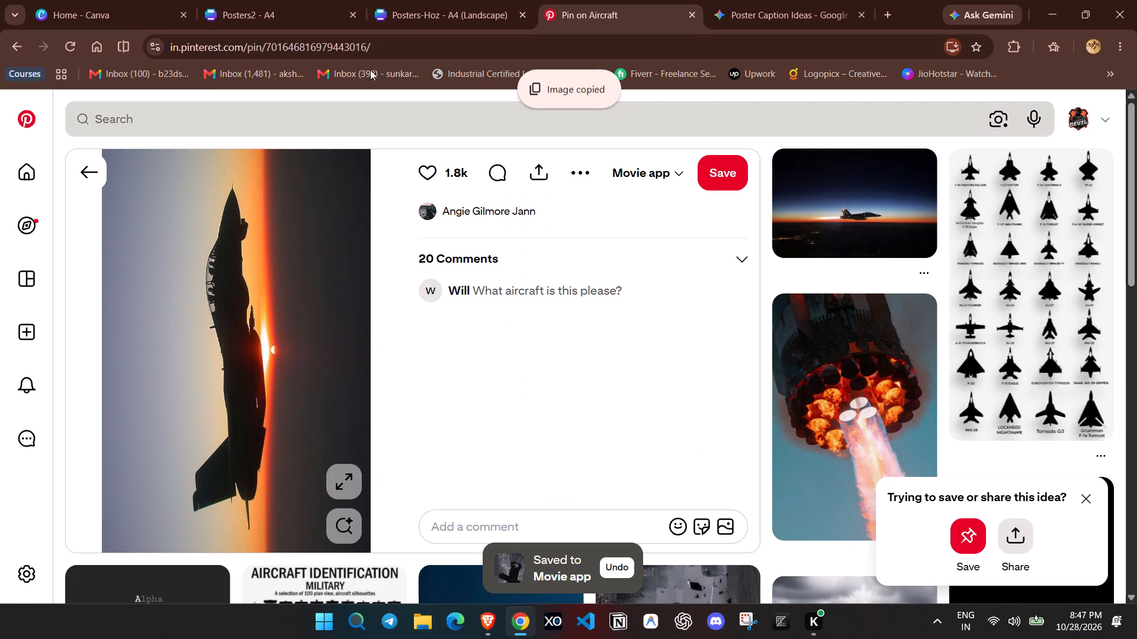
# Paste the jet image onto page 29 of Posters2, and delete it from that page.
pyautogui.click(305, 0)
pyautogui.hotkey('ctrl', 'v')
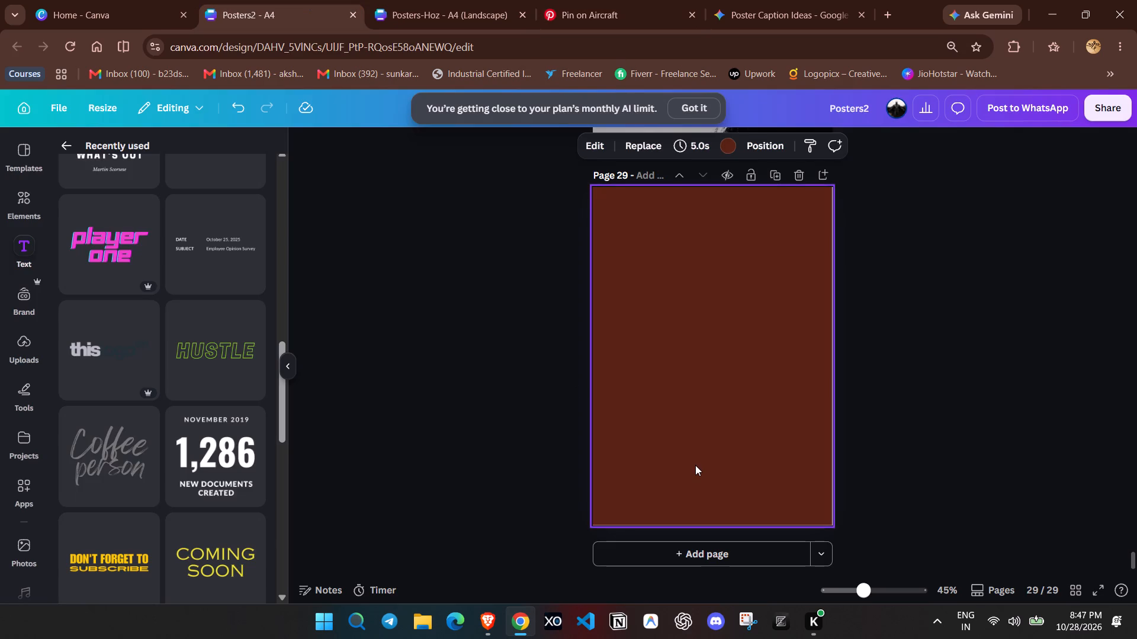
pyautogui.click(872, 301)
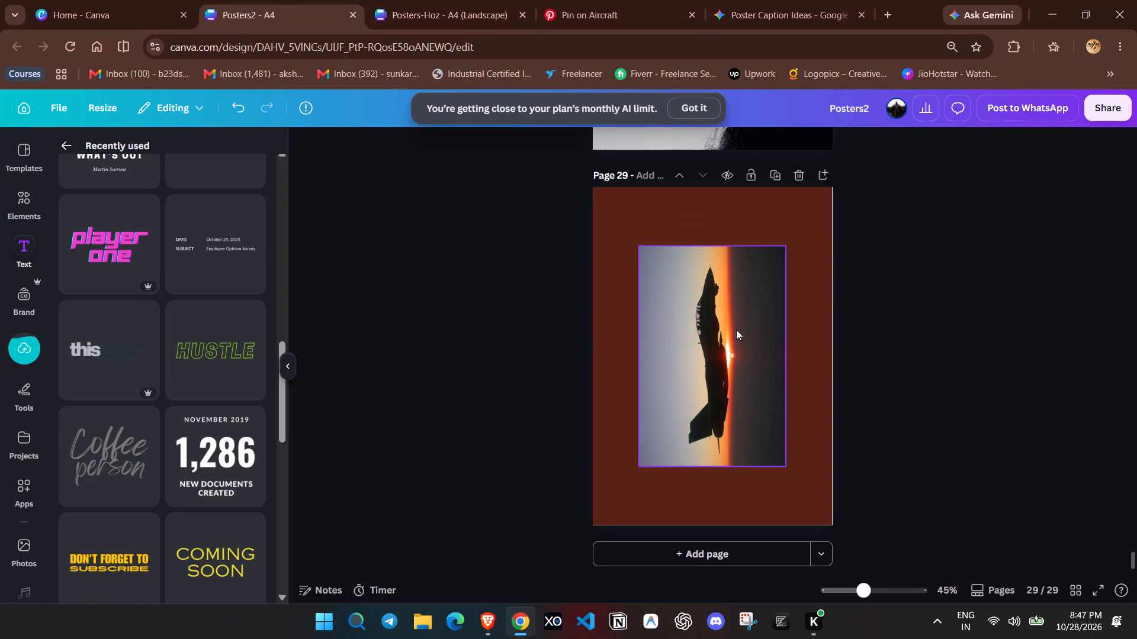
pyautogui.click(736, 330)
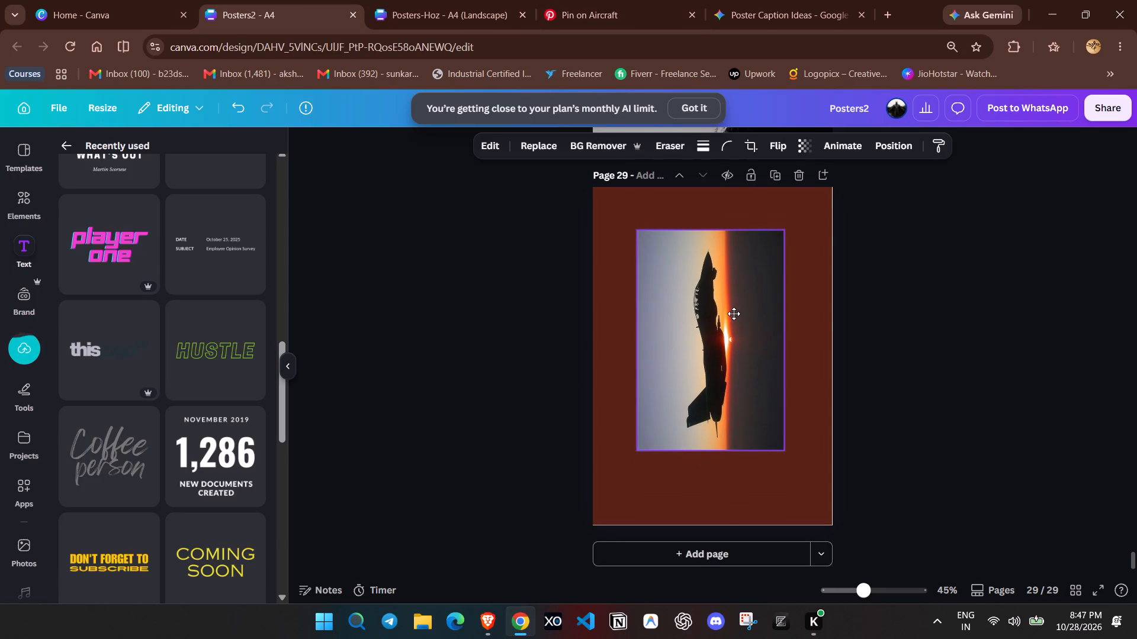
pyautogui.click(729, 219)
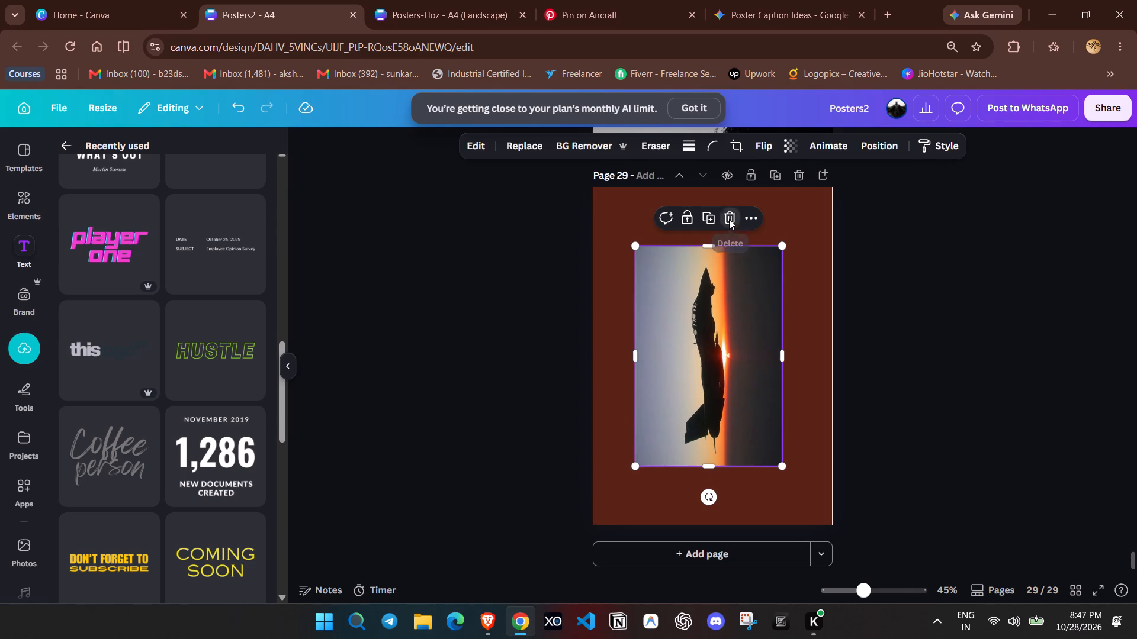
# Paste the jet image onto the black page 26 of the Posters-Hoz design and rotate it 90° so the jet flies horizontally.
pyautogui.click(417, 0)
pyautogui.click(589, 367)
pyautogui.hotkey('ctrl', 'v')
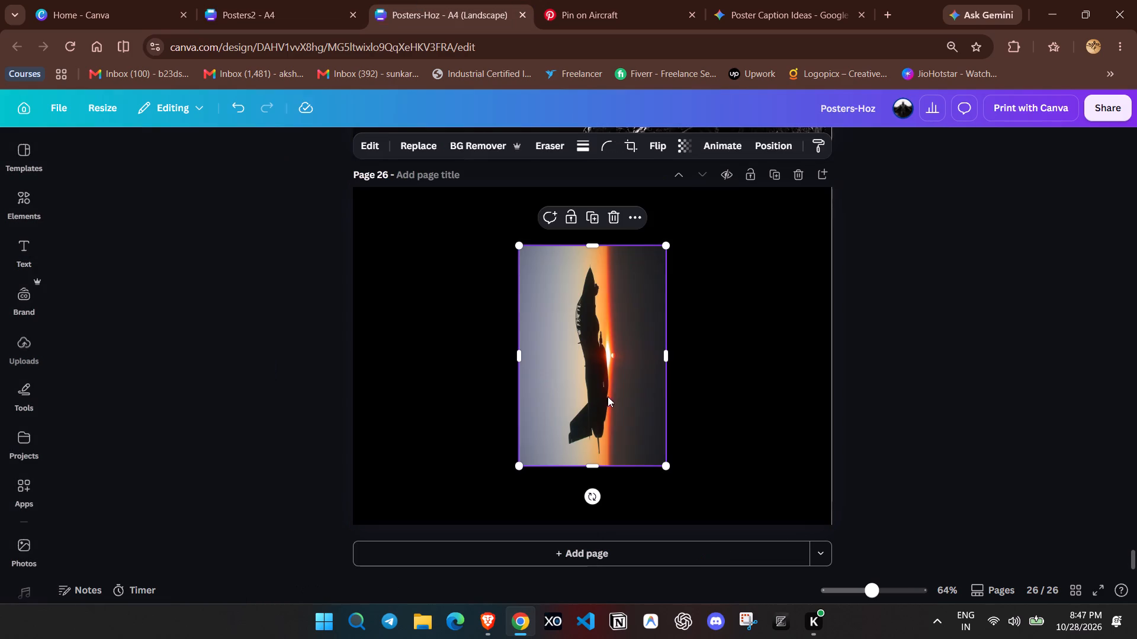
pyautogui.moveTo(593, 497); pyautogui.dragTo(496, 407)
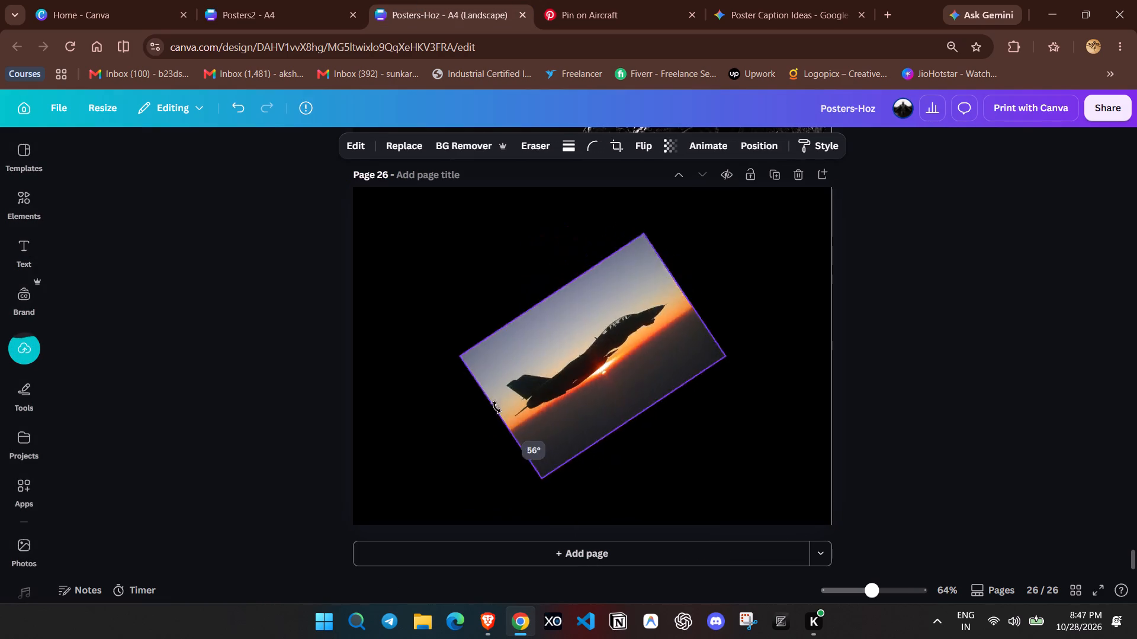
pyautogui.moveTo(496, 407); pyautogui.dragTo(486, 354)
# Set the rotated jet image as the background of page 26 and adjust its crop position slightly.
pyautogui.rightClick(598, 375)
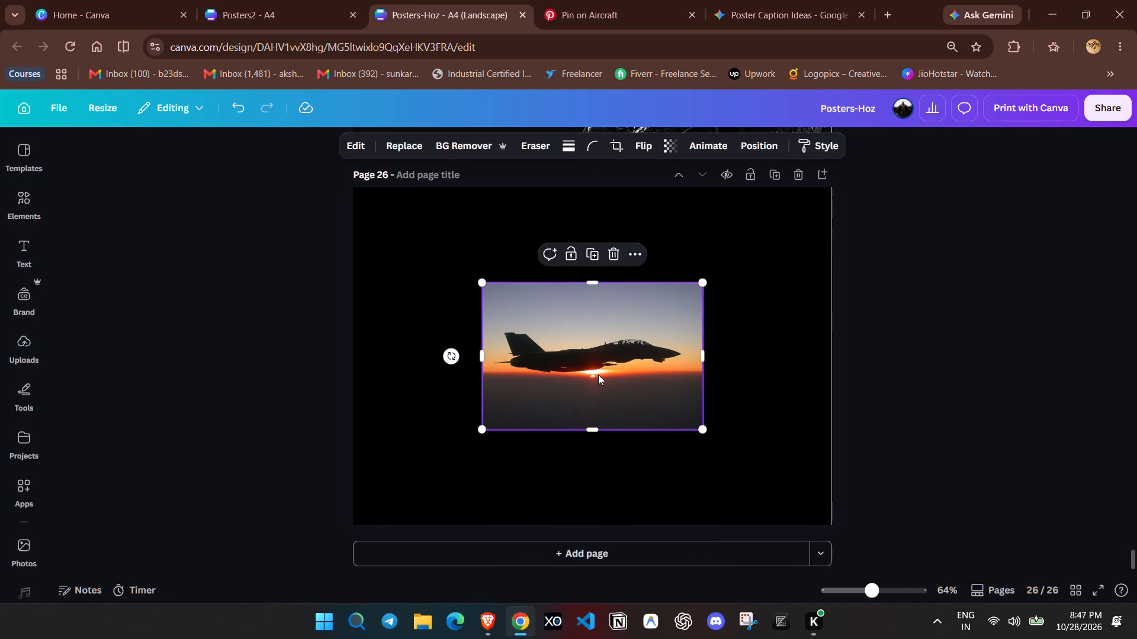
pyautogui.click(724, 495)
pyautogui.doubleClick(703, 395)
pyautogui.moveTo(706, 358); pyautogui.dragTo(713, 367)
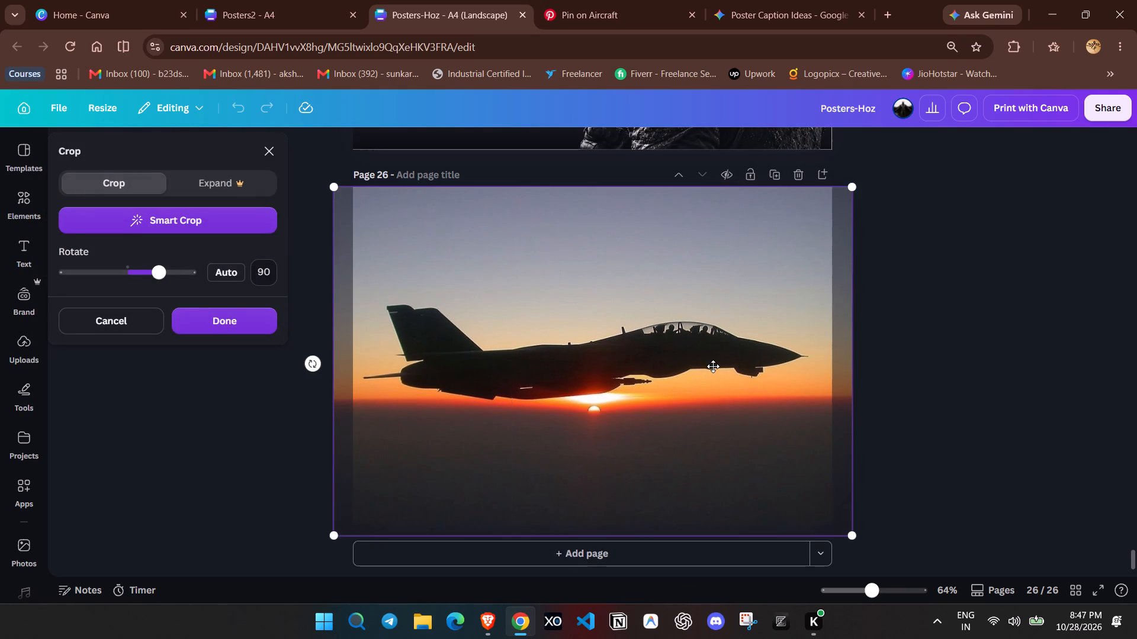
pyautogui.click(1048, 257)
# Upscale the jet background image.
pyautogui.click(362, 143)
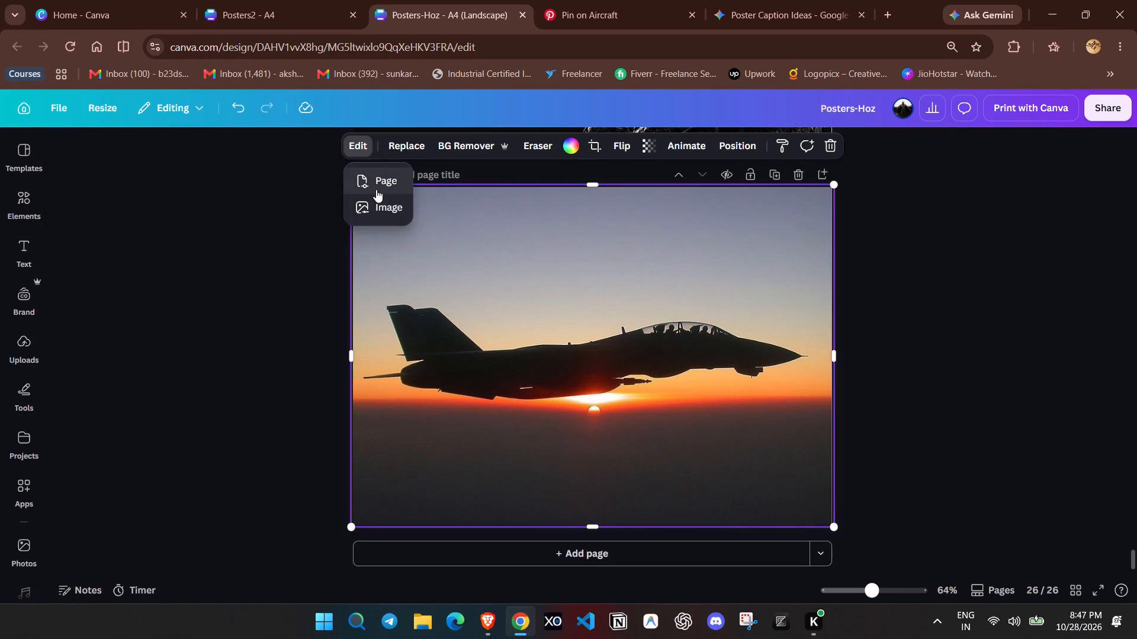
pyautogui.click(380, 212)
pyautogui.click(235, 283)
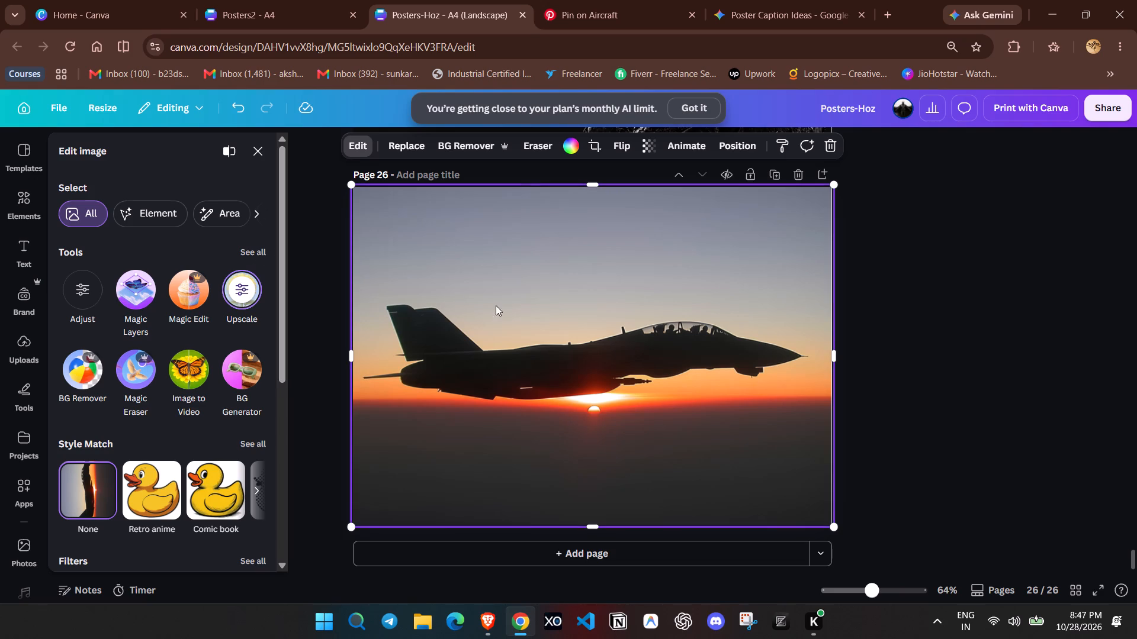
pyautogui.click(140, 292)
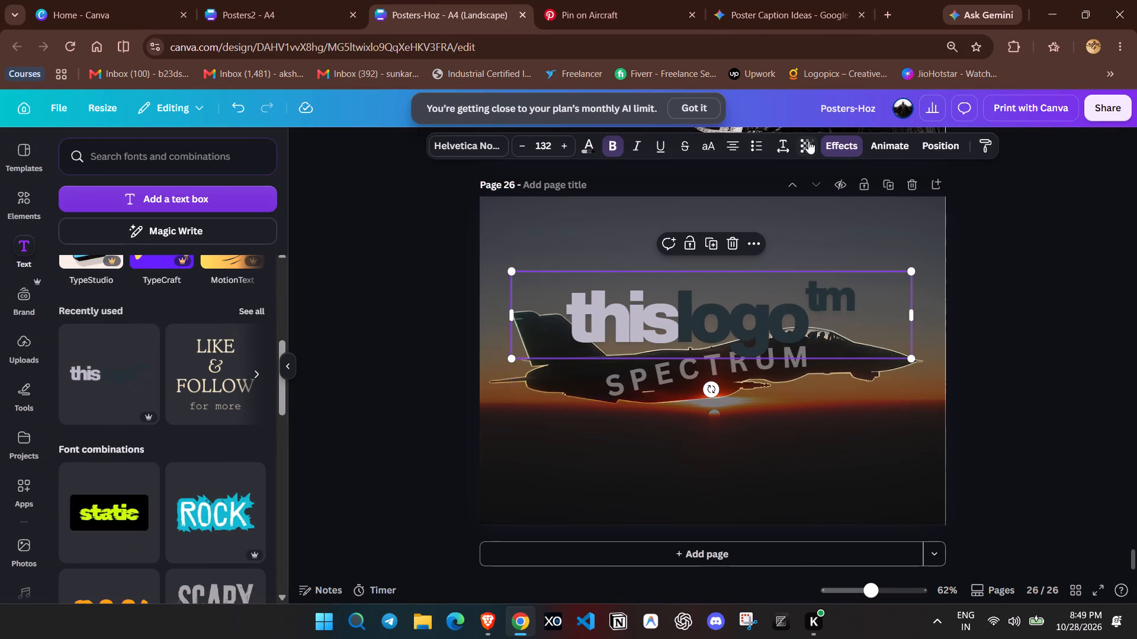
pyautogui.click(784, 154)
pyautogui.click(843, 202)
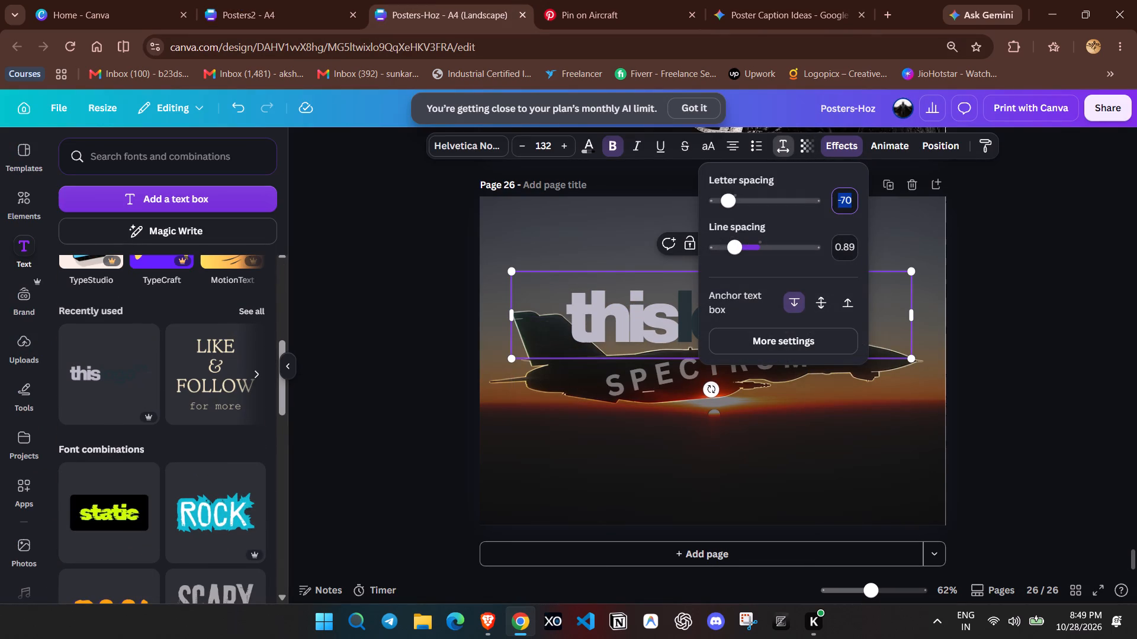
pyautogui.press('0')
pyautogui.press('Return')
pyautogui.click(1086, 268)
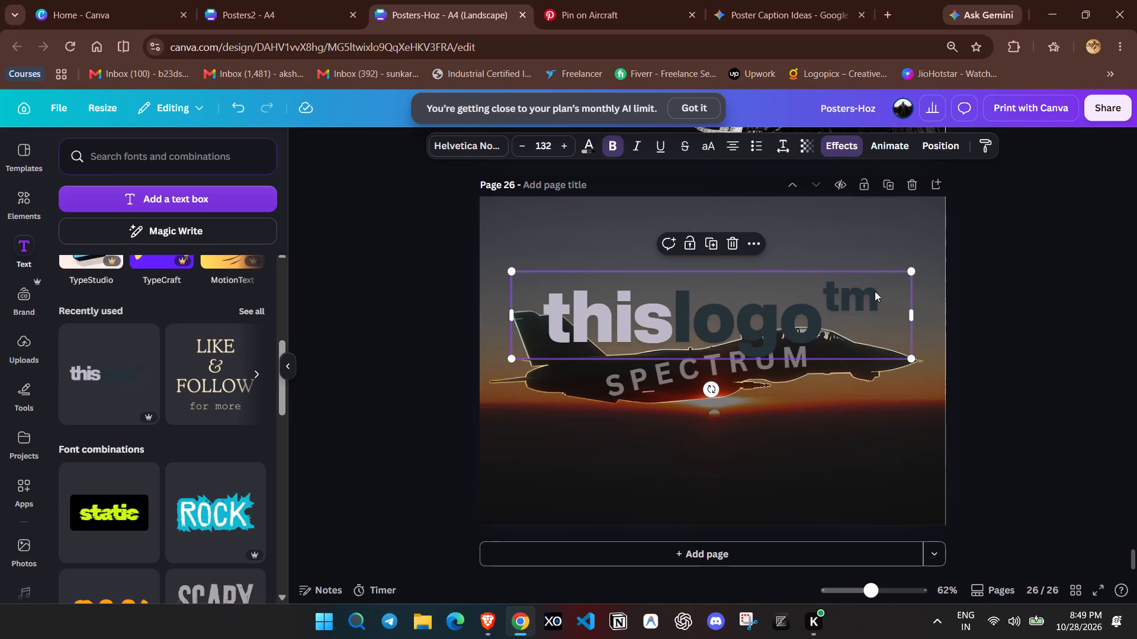
# Move the "thislogo tm" text higher on the page and replace its wording with the copied caption "Break the horizon.".
pyautogui.moveTo(875, 291); pyautogui.dragTo(871, 242)
pyautogui.click(868, 248)
pyautogui.hotkey('ctrl', 'v')
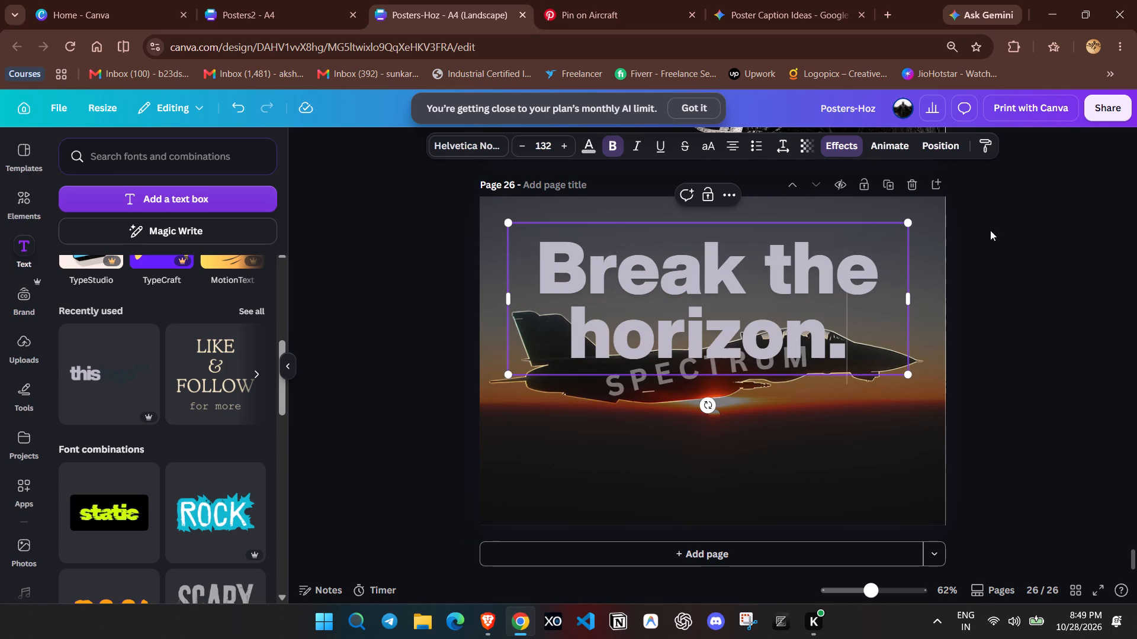
pyautogui.click(1017, 230)
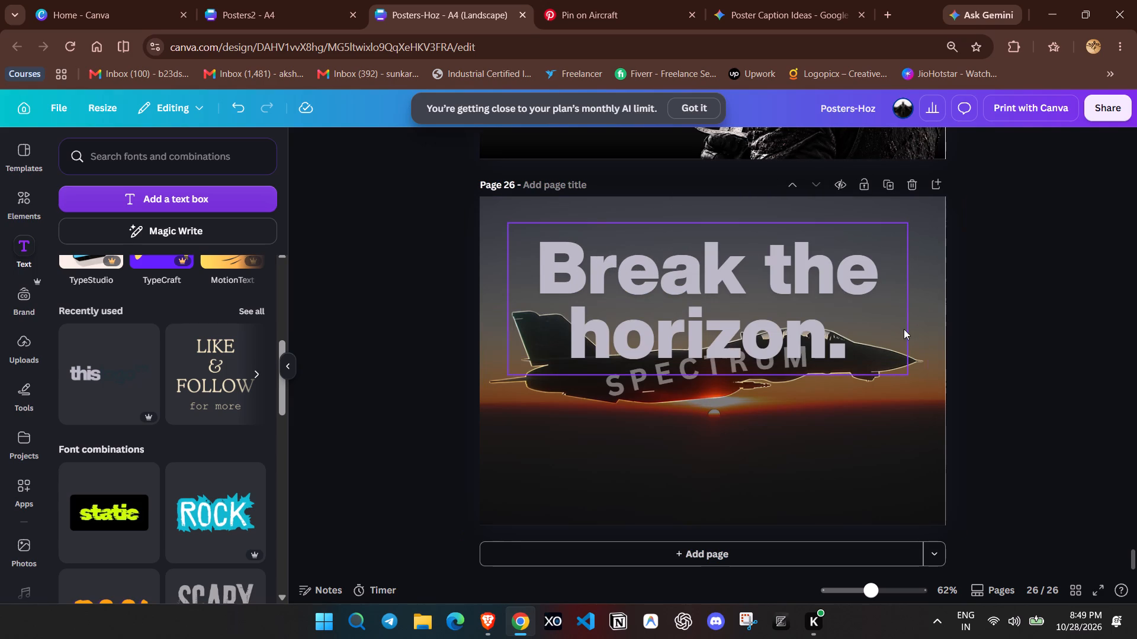
# Narrow the "Break the horizon." text box to fit closely around its two lines.
pyautogui.click(841, 321)
pyautogui.moveTo(911, 303); pyautogui.dragTo(917, 303)
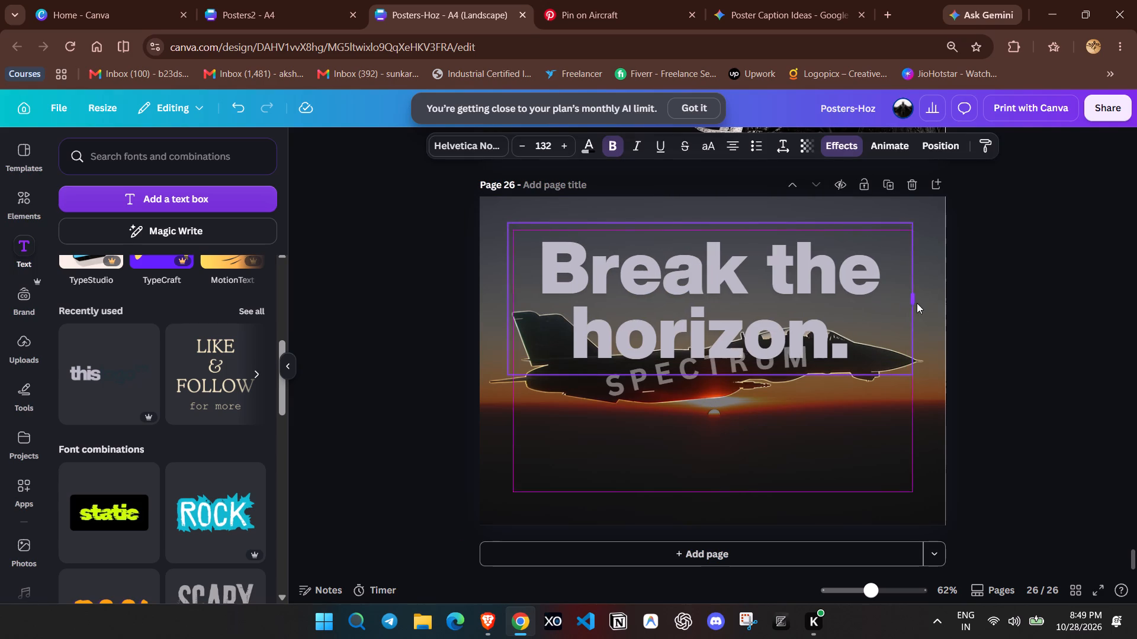
pyautogui.moveTo(917, 303); pyautogui.dragTo(918, 310)
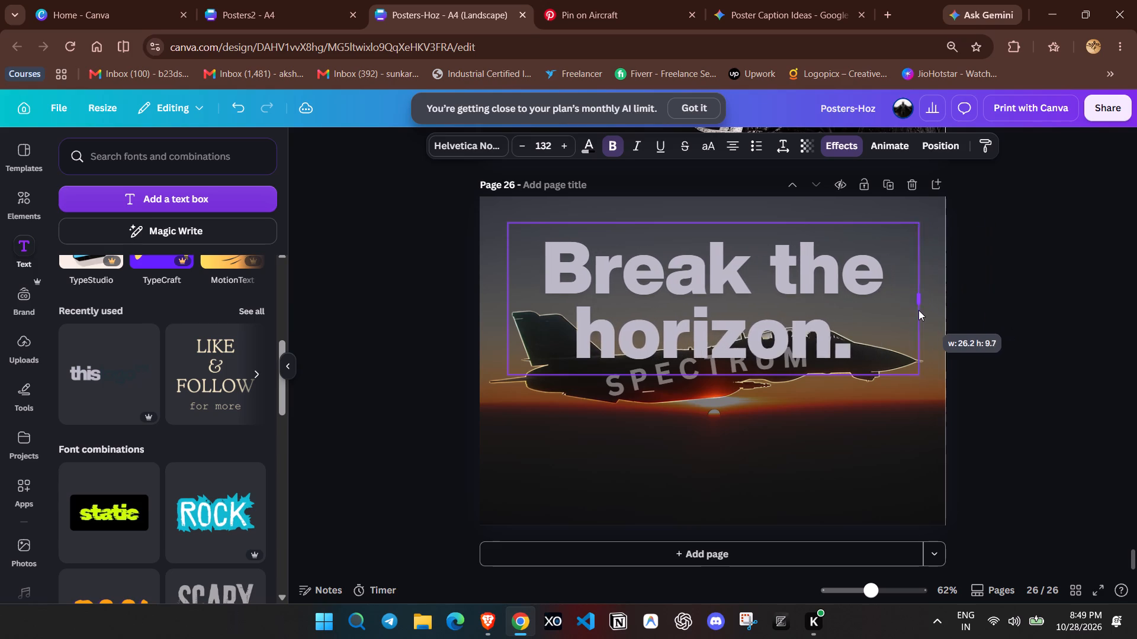
pyautogui.moveTo(918, 310); pyautogui.dragTo(870, 312)
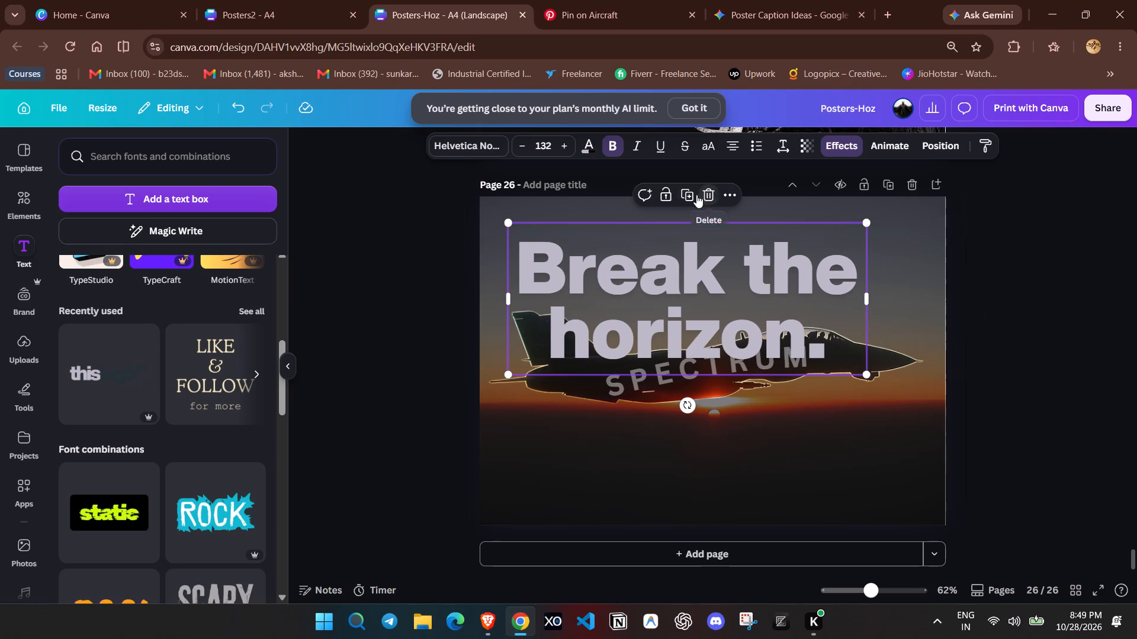
# Duplicate the "Break the horizon." text, place the copy lower on the page and cut it down to "horizon.".
pyautogui.click(690, 195)
pyautogui.moveTo(715, 338); pyautogui.dragTo(715, 453)
pyautogui.click(761, 483)
pyautogui.click(670, 464)
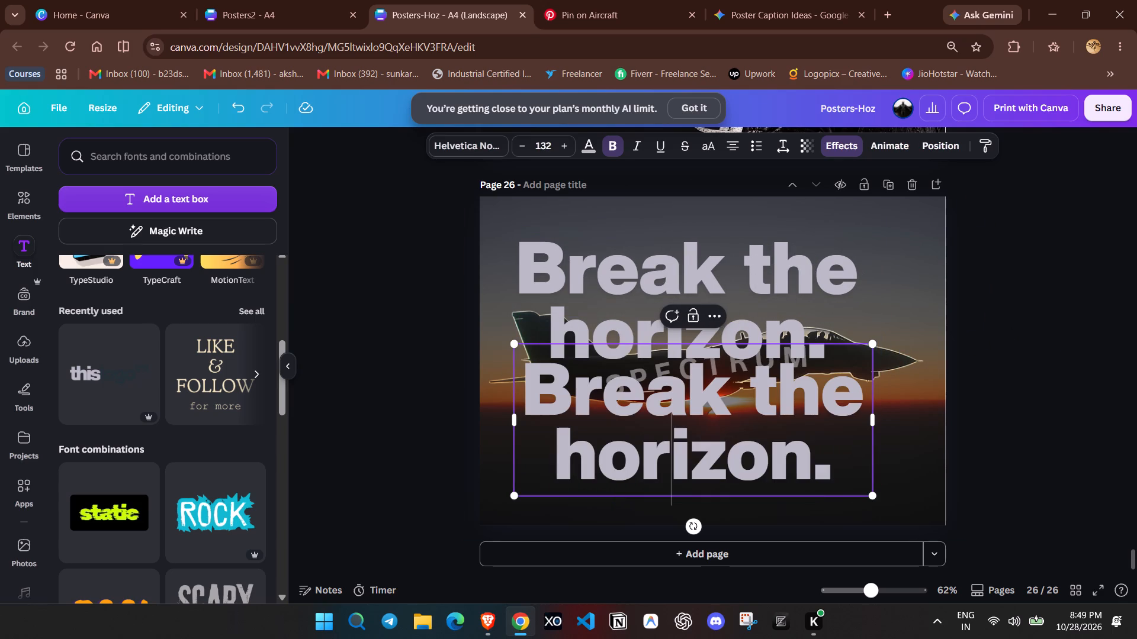
pyautogui.moveTo(554, 431); pyautogui.dragTo(540, 392)
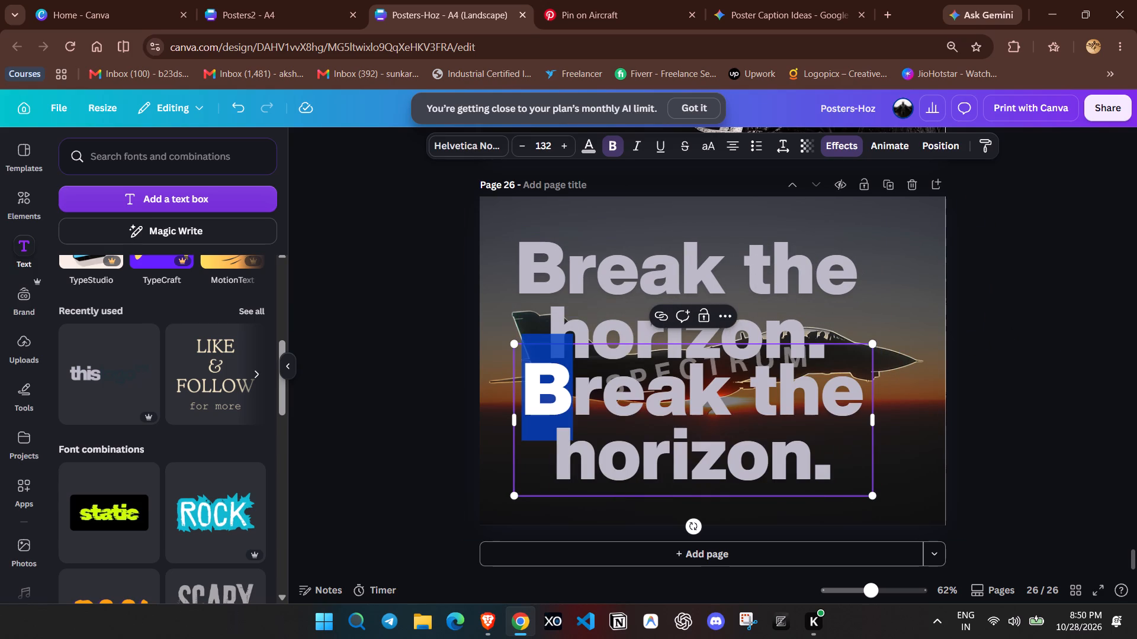
pyautogui.click(565, 462)
pyautogui.moveTo(567, 452); pyautogui.dragTo(532, 397)
pyautogui.press('BackSpace')
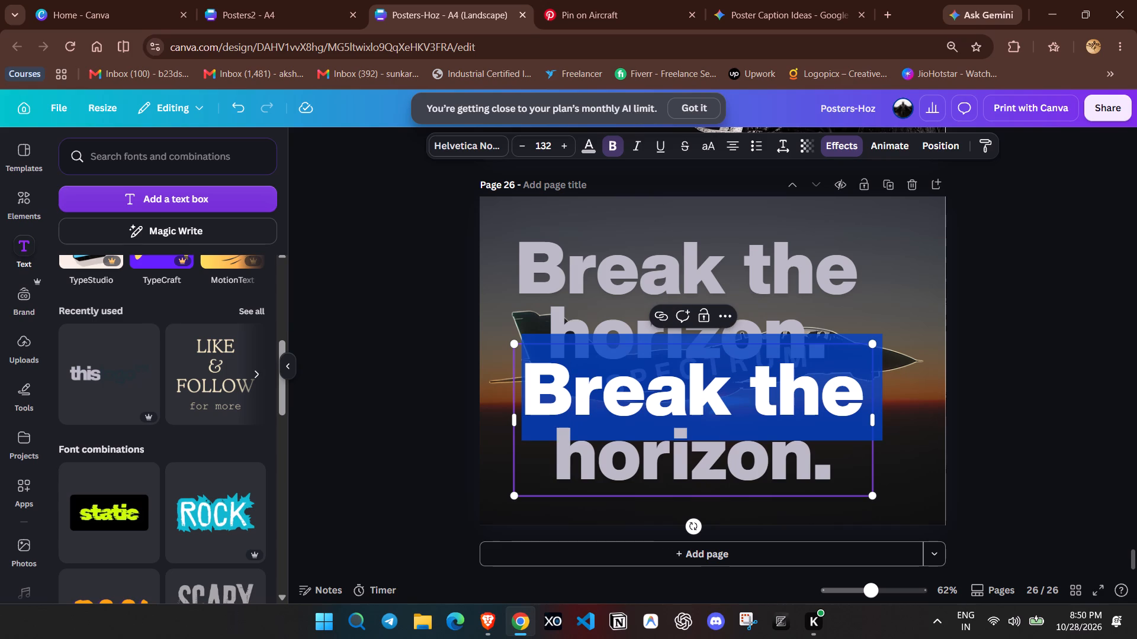
# Delete "horizon." from the original caption text so that it reads only "Break the".
pyautogui.click(987, 332)
pyautogui.click(850, 323)
pyautogui.click(841, 331)
pyautogui.moveTo(841, 331); pyautogui.dragTo(836, 333)
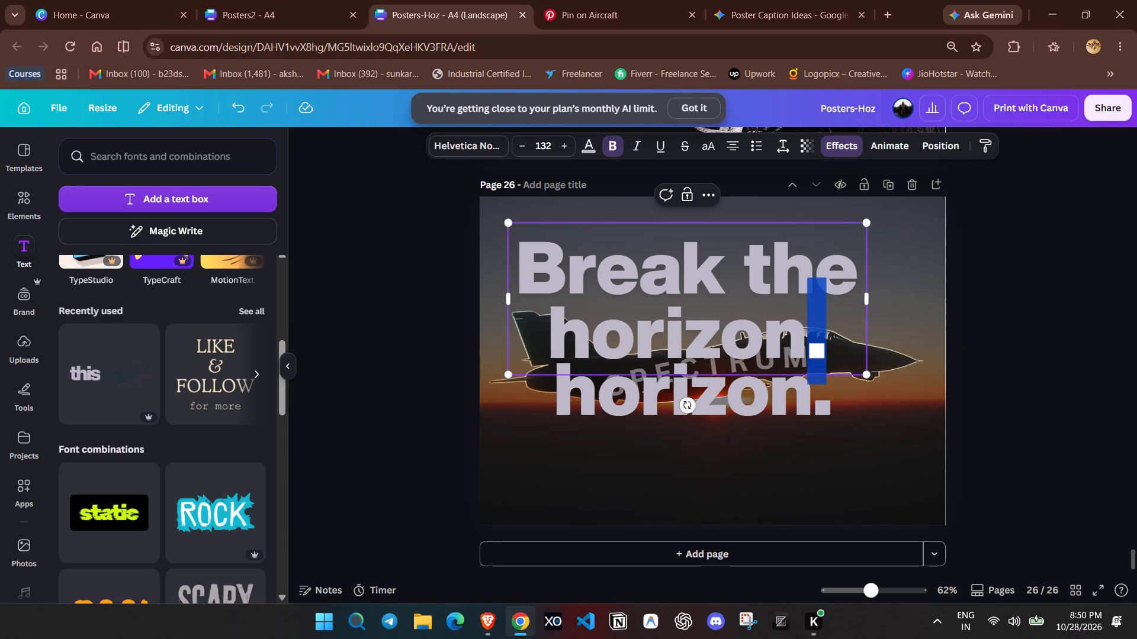
pyautogui.moveTo(836, 333); pyautogui.dragTo(651, 327)
pyautogui.press('BackSpace')
pyautogui.click(1111, 300)
pyautogui.click(844, 272)
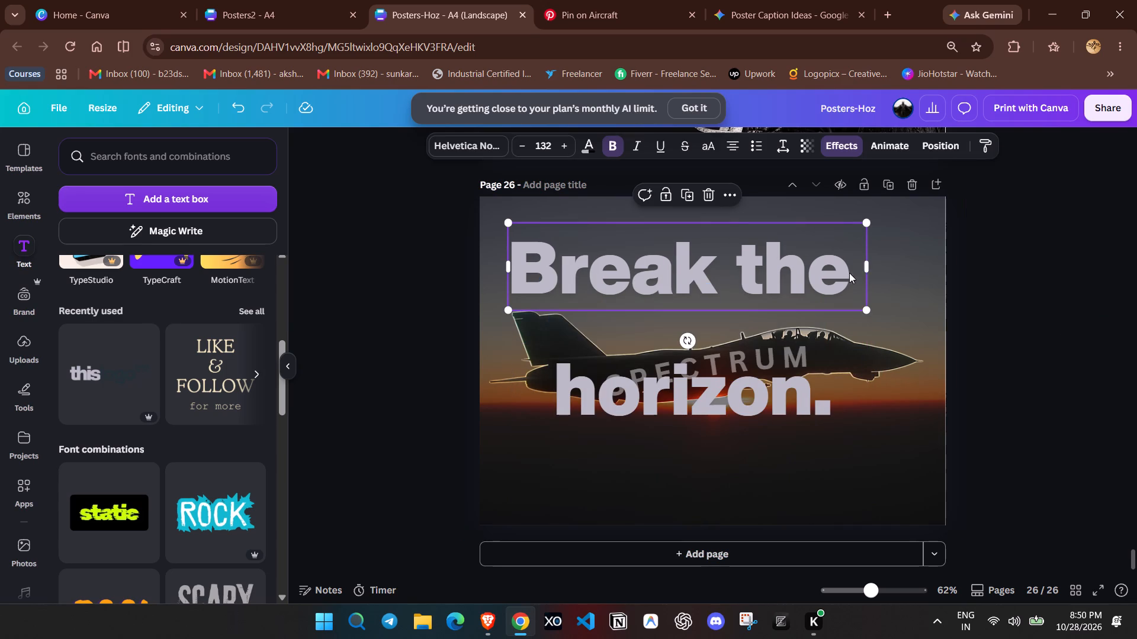
# Narrow the "Break the" text box to fit its words and centre it horizontally above the jet.
pyautogui.moveTo(869, 267); pyautogui.dragTo(856, 266)
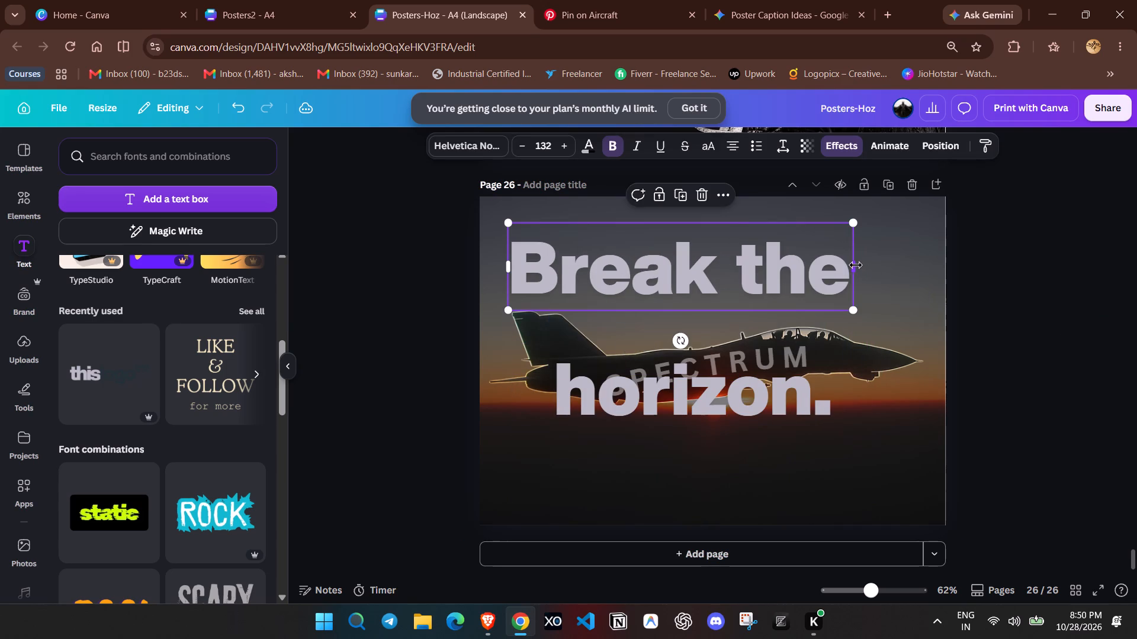
pyautogui.click(1038, 264)
pyautogui.moveTo(788, 278); pyautogui.dragTo(817, 267)
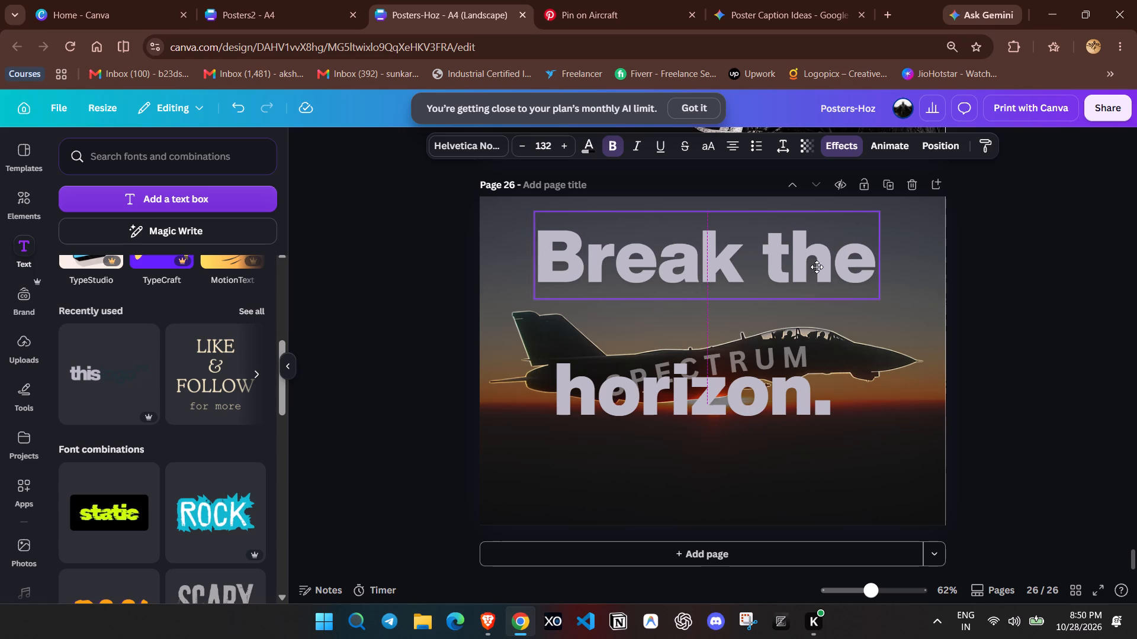
pyautogui.moveTo(817, 267); pyautogui.dragTo(818, 267)
pyautogui.click(1002, 277)
# Move "horizon." below the jet, narrow its text box to fit the word and centre it near the page's lower edge.
pyautogui.moveTo(780, 403); pyautogui.dragTo(791, 453)
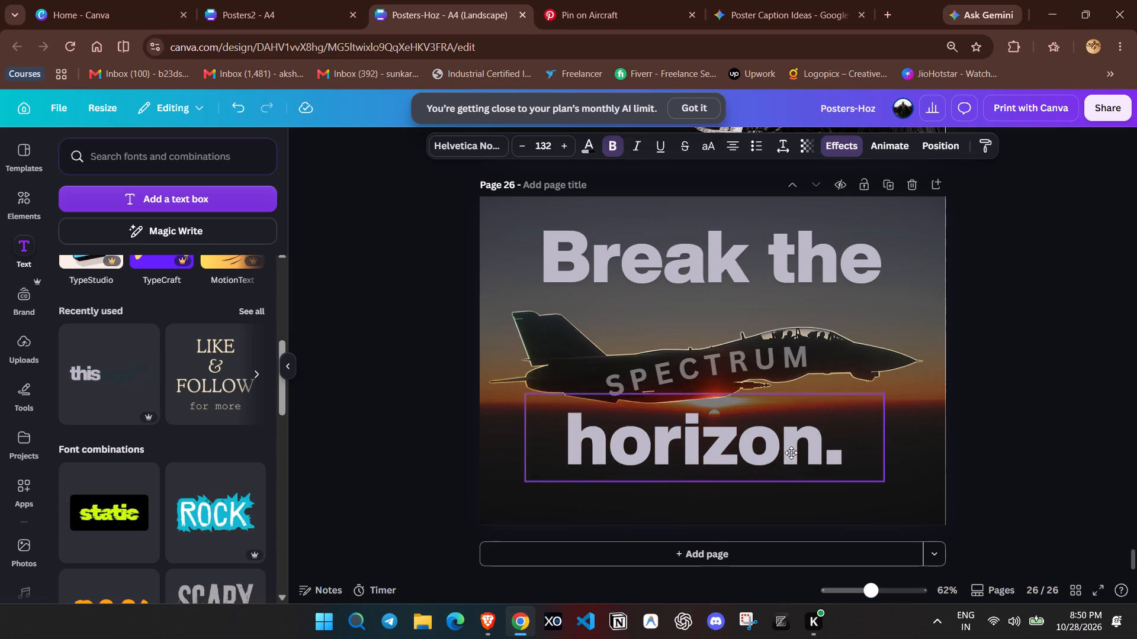
pyautogui.moveTo(791, 453); pyautogui.dragTo(797, 482)
pyautogui.moveTo(526, 460); pyautogui.dragTo(583, 474)
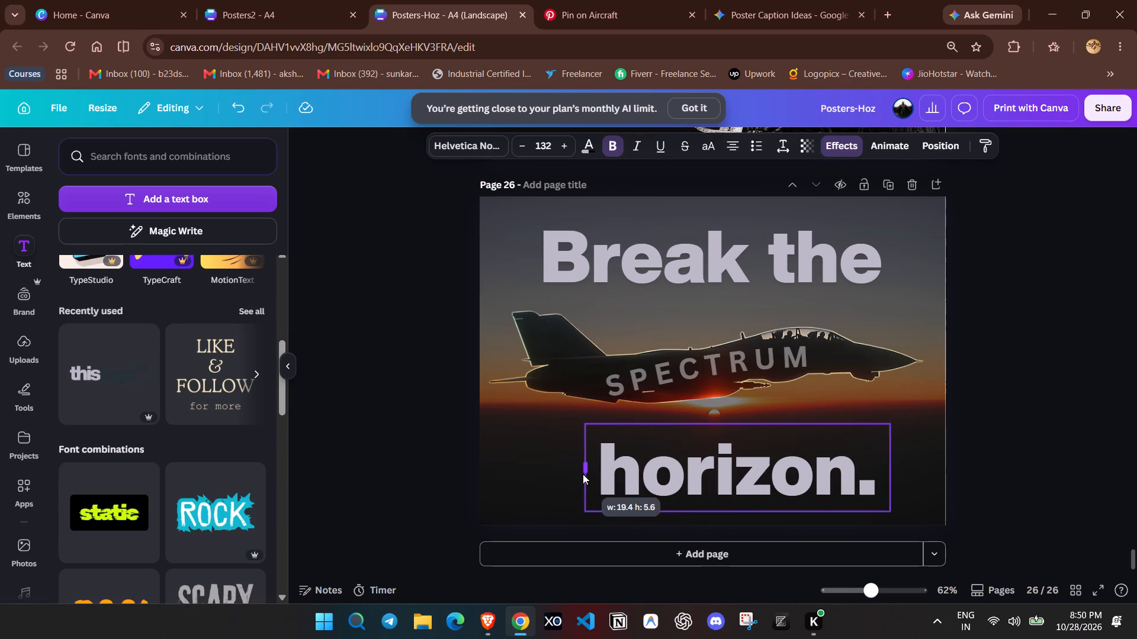
pyautogui.moveTo(583, 474); pyautogui.dragTo(603, 479)
pyautogui.click(603, 479)
pyautogui.click(1048, 405)
pyautogui.moveTo(778, 478); pyautogui.dragTo(748, 480)
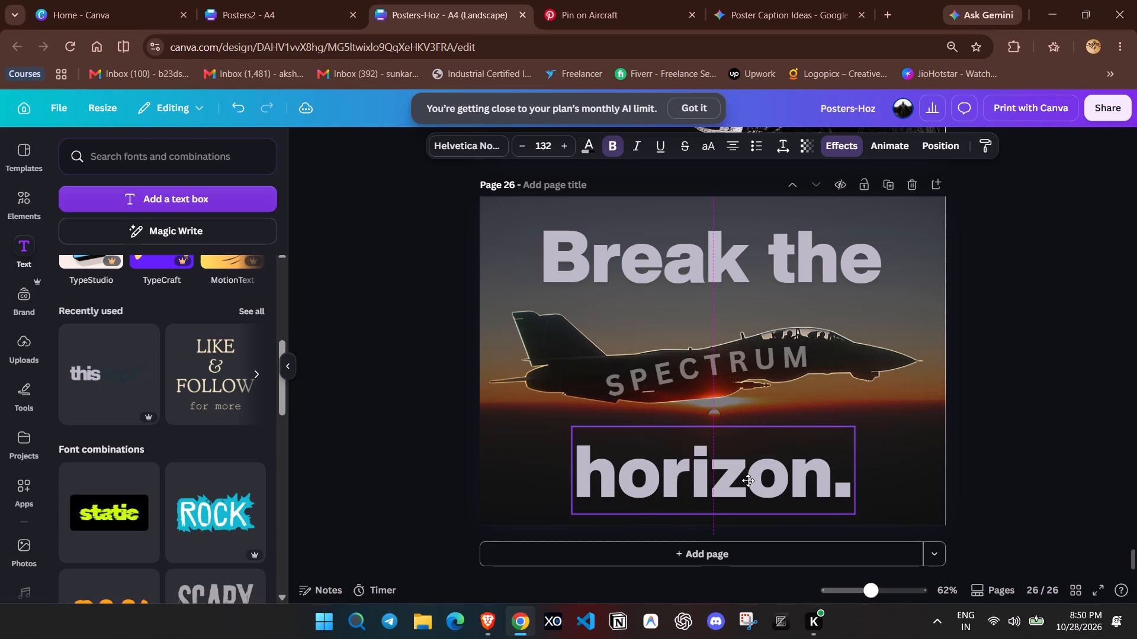
pyautogui.moveTo(748, 480); pyautogui.dragTo(754, 480)
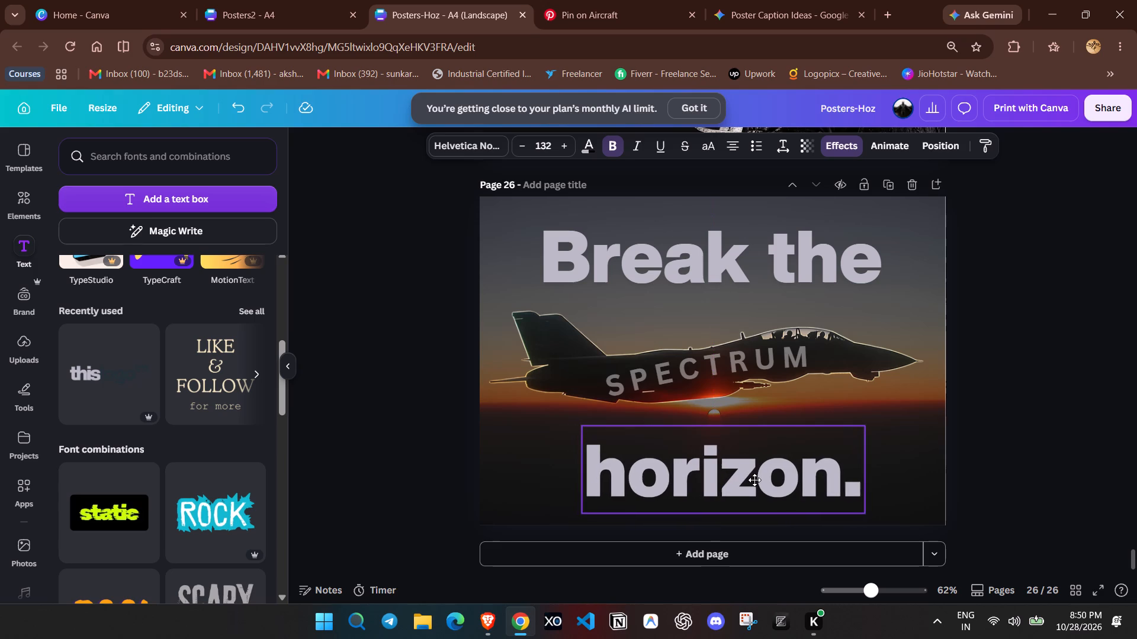
pyautogui.moveTo(754, 480); pyautogui.dragTo(744, 479)
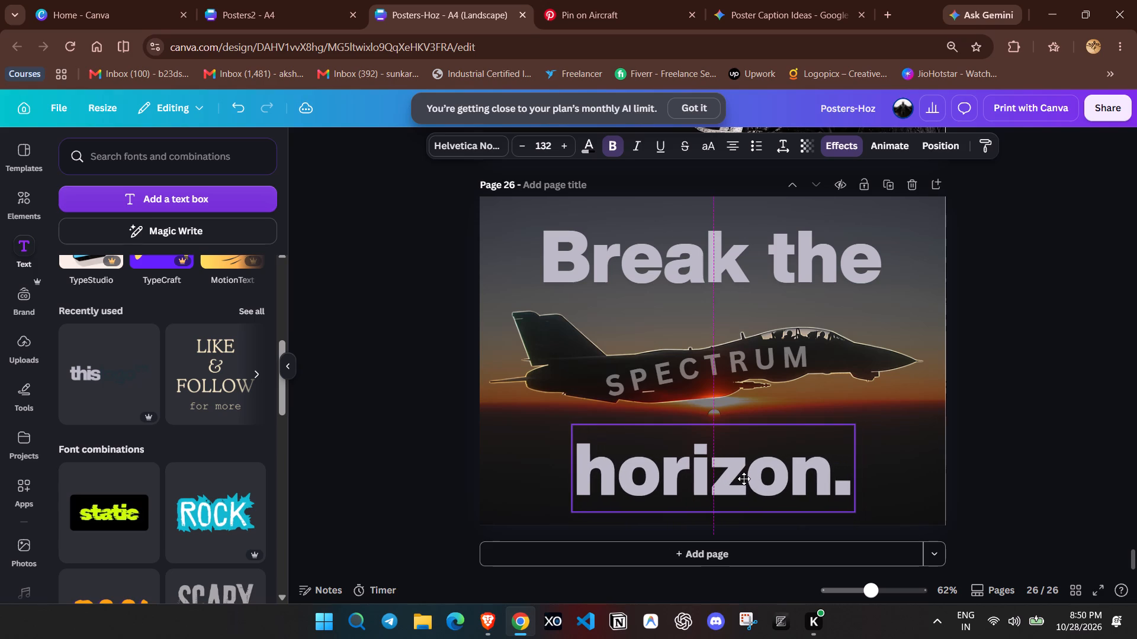
pyautogui.moveTo(744, 479); pyautogui.dragTo(738, 480)
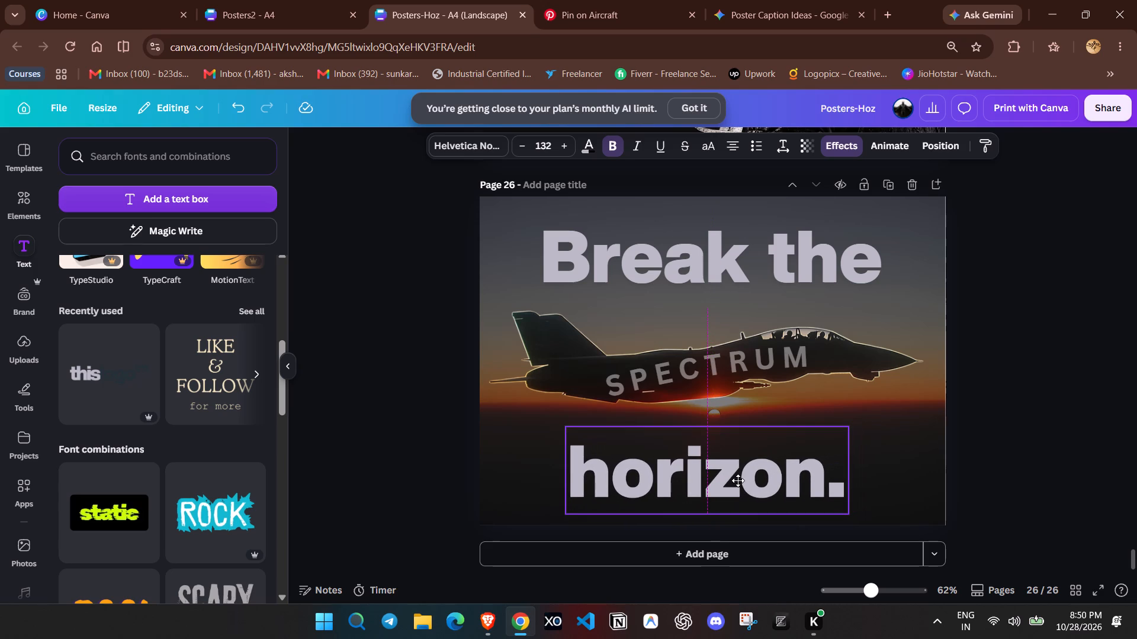
pyautogui.moveTo(738, 480); pyautogui.dragTo(733, 482)
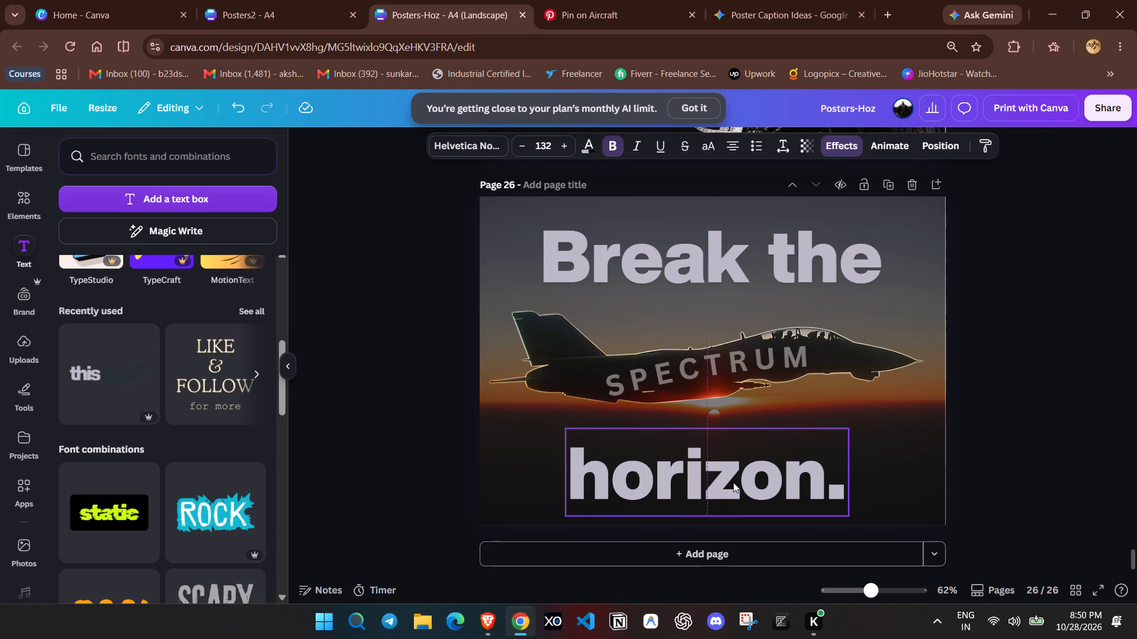
pyautogui.click(1019, 434)
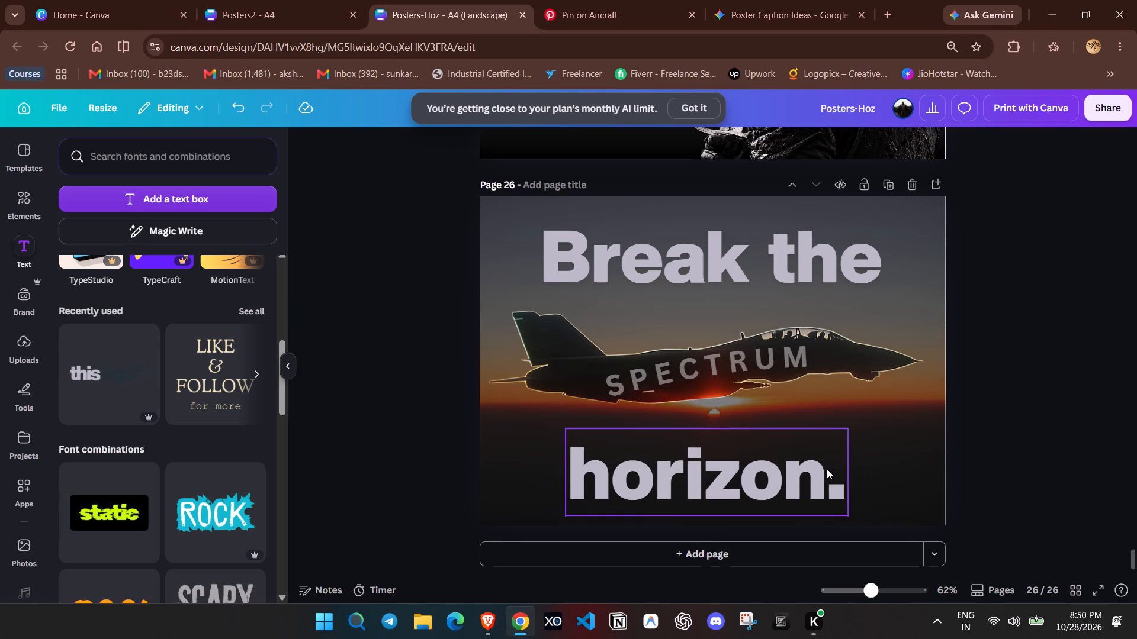
# Move the "Break the" text slightly higher, closer to the page's upper edge.
pyautogui.click(825, 470)
pyautogui.click(625, 256)
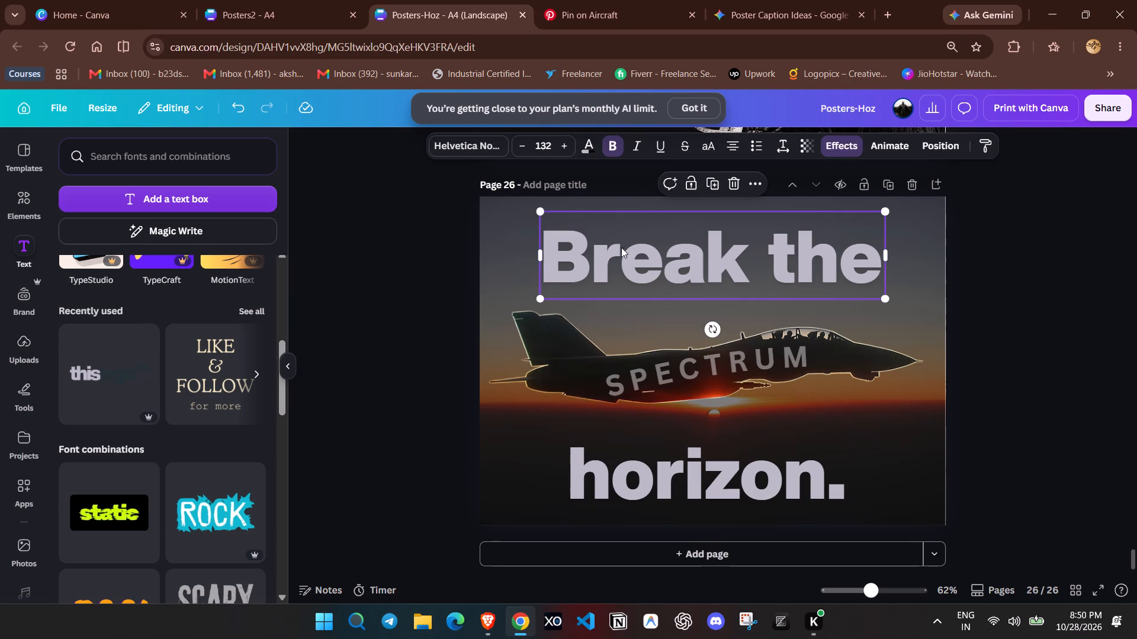
pyautogui.moveTo(654, 280); pyautogui.dragTo(653, 268)
pyautogui.click(675, 242)
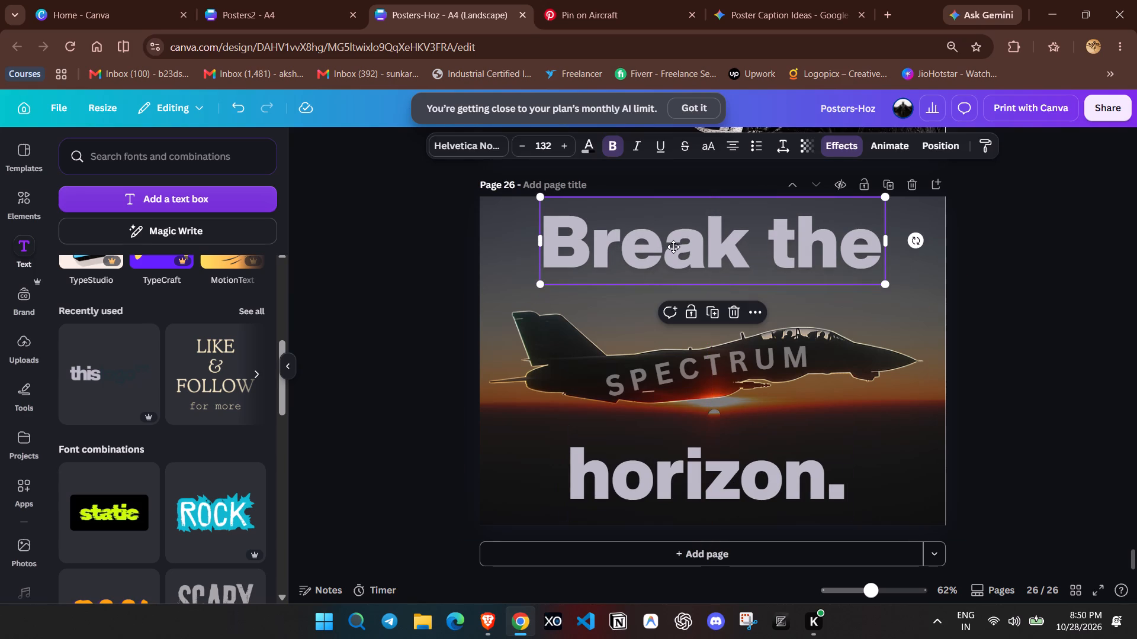
pyautogui.click(997, 288)
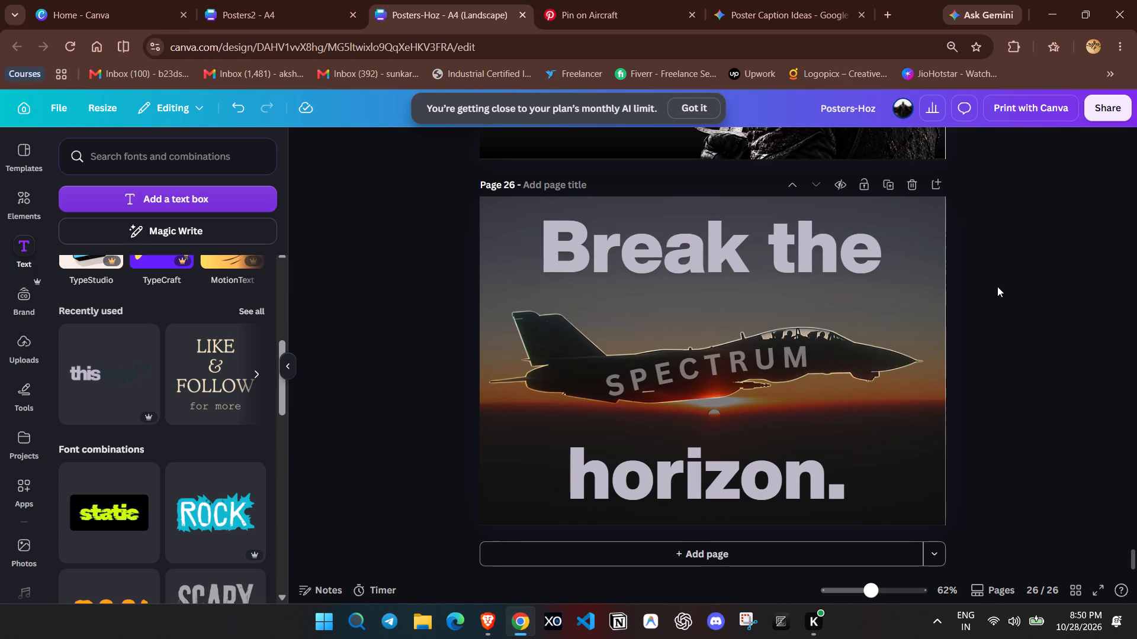
# Delete the slanted "SPECTRUM" text from the jet's fuselage.
pyautogui.click(752, 366)
pyautogui.click(736, 308)
pyautogui.click(1042, 308)
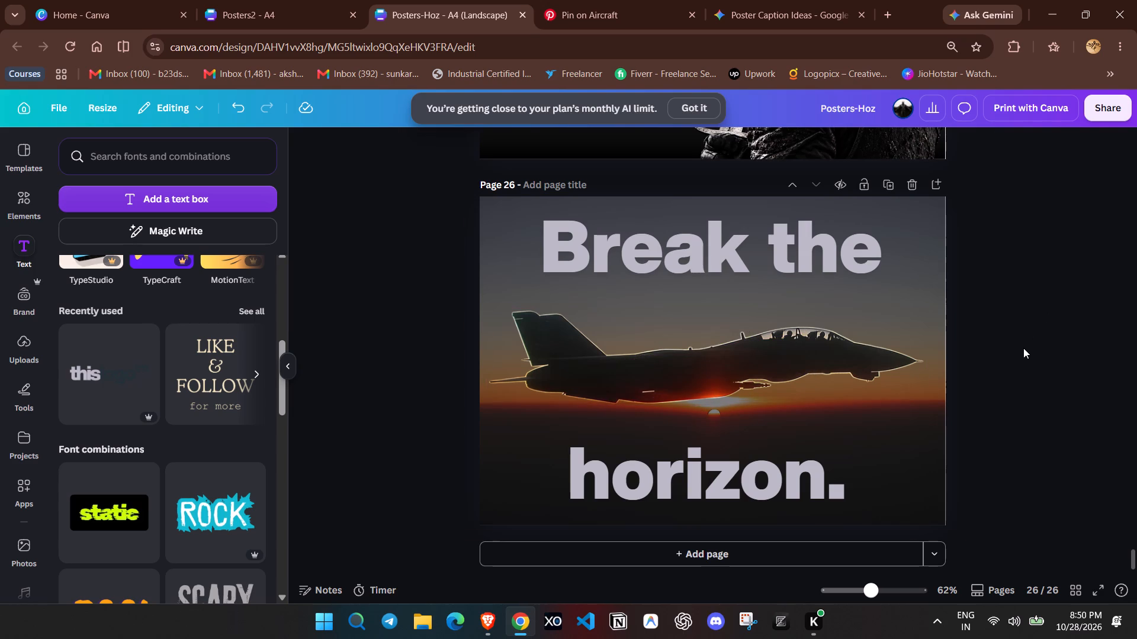
# Try dark red for the background image's blue-grey tone, then set it to the grey from the photo colours.
pyautogui.click(503, 441)
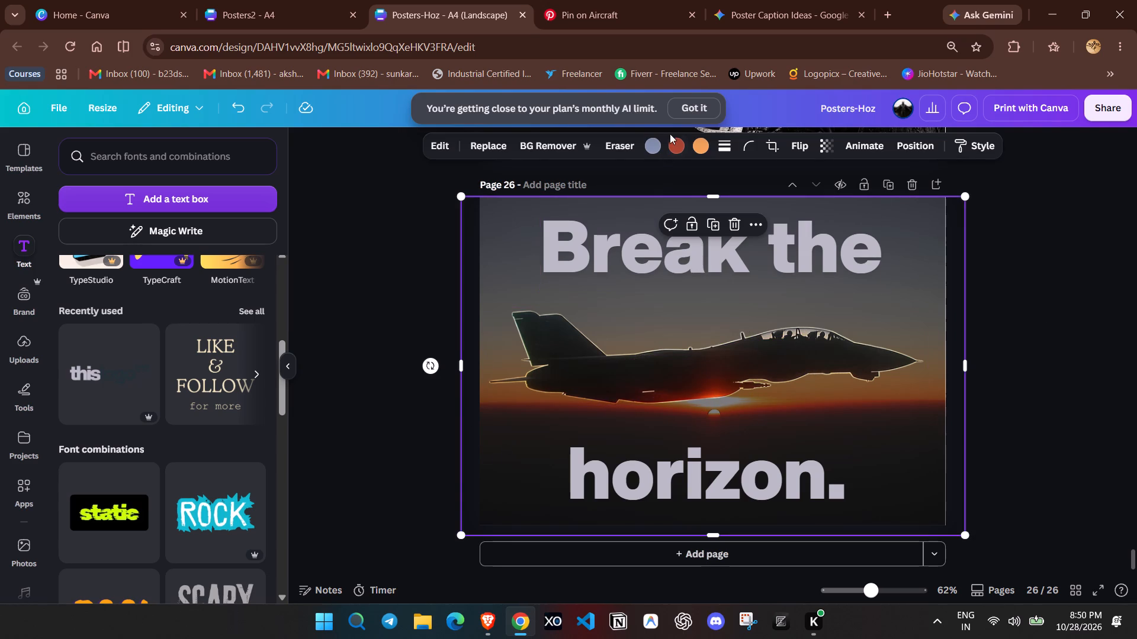
pyautogui.click(660, 141)
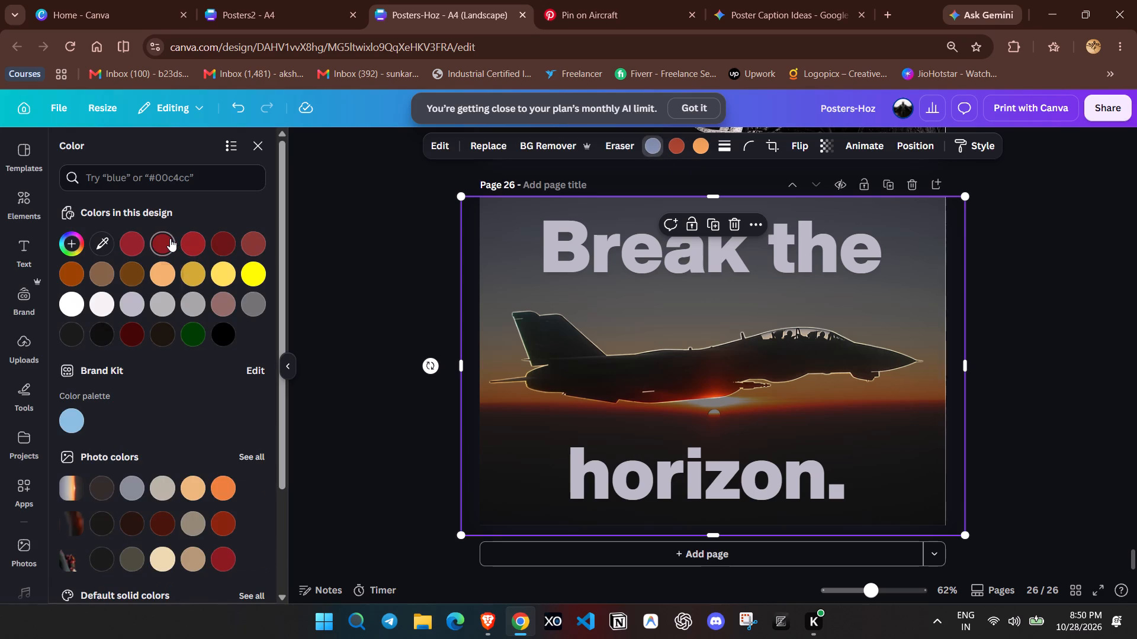
pyautogui.click(170, 238)
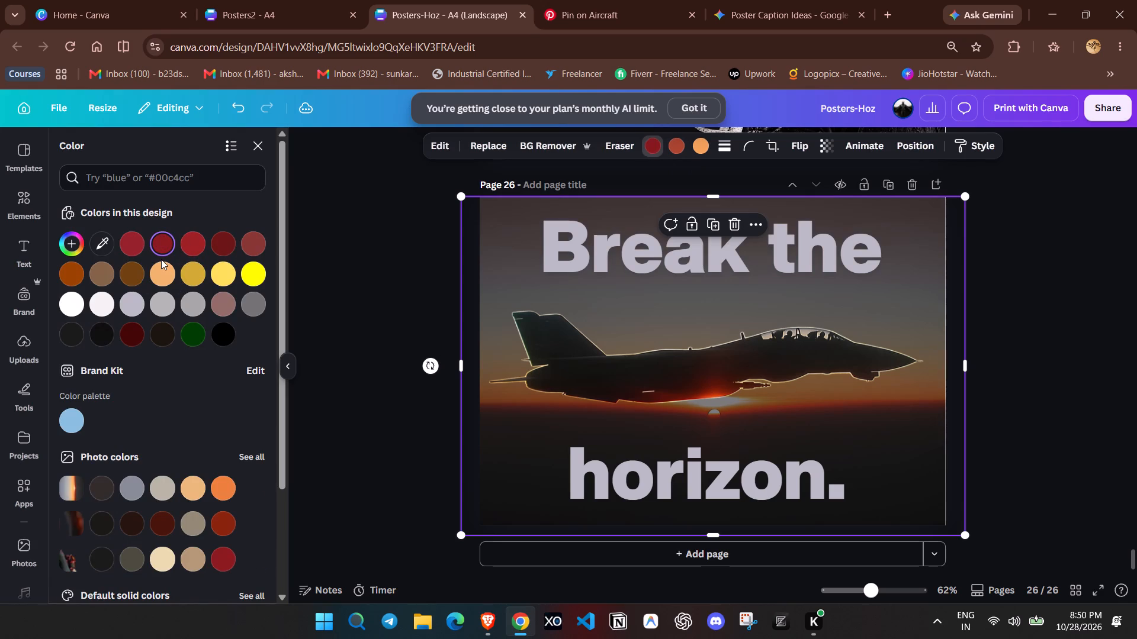
pyautogui.click(127, 489)
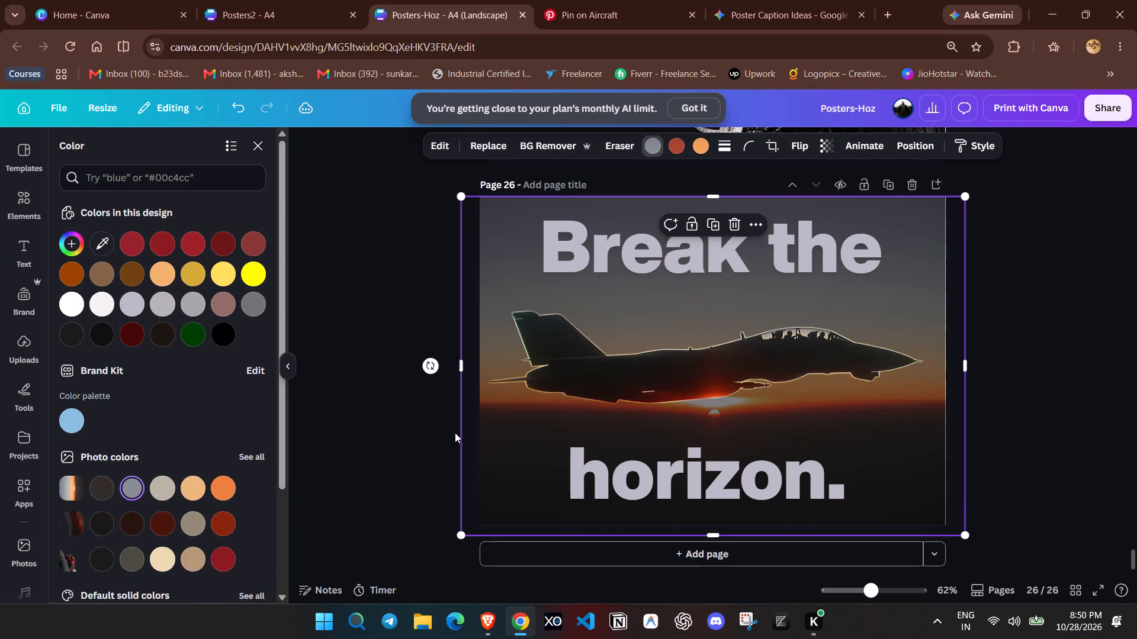
pyautogui.doubleClick(1063, 237)
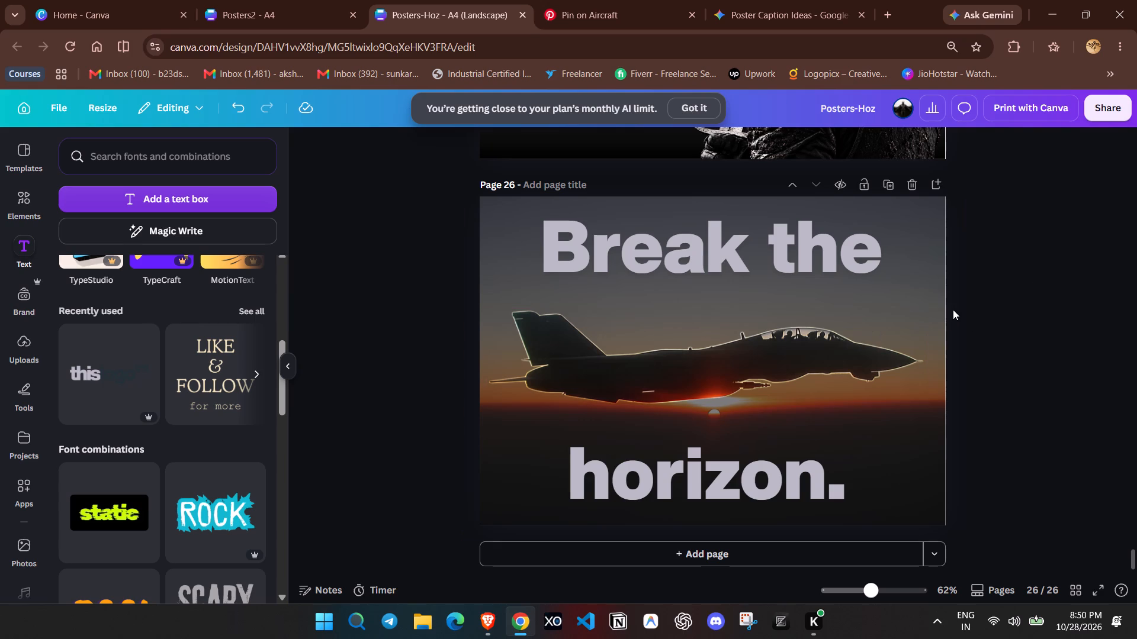
# Duplicate the jet cutout and apply the Retro anime Style Match to the copy.
pyautogui.click(858, 374)
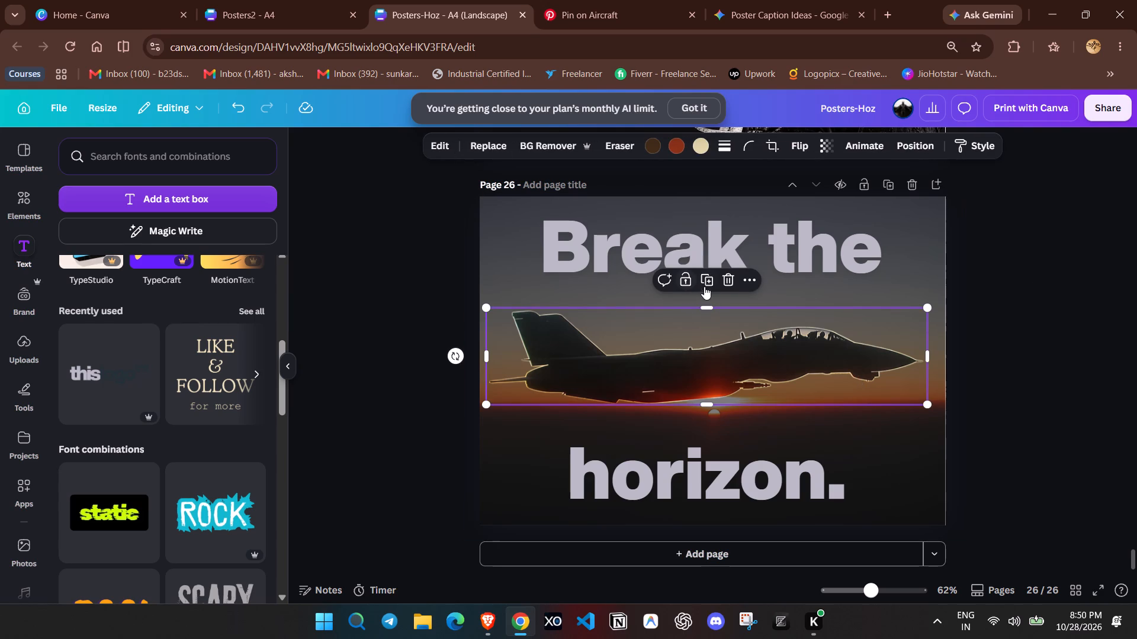
pyautogui.click(709, 282)
pyautogui.click(727, 376)
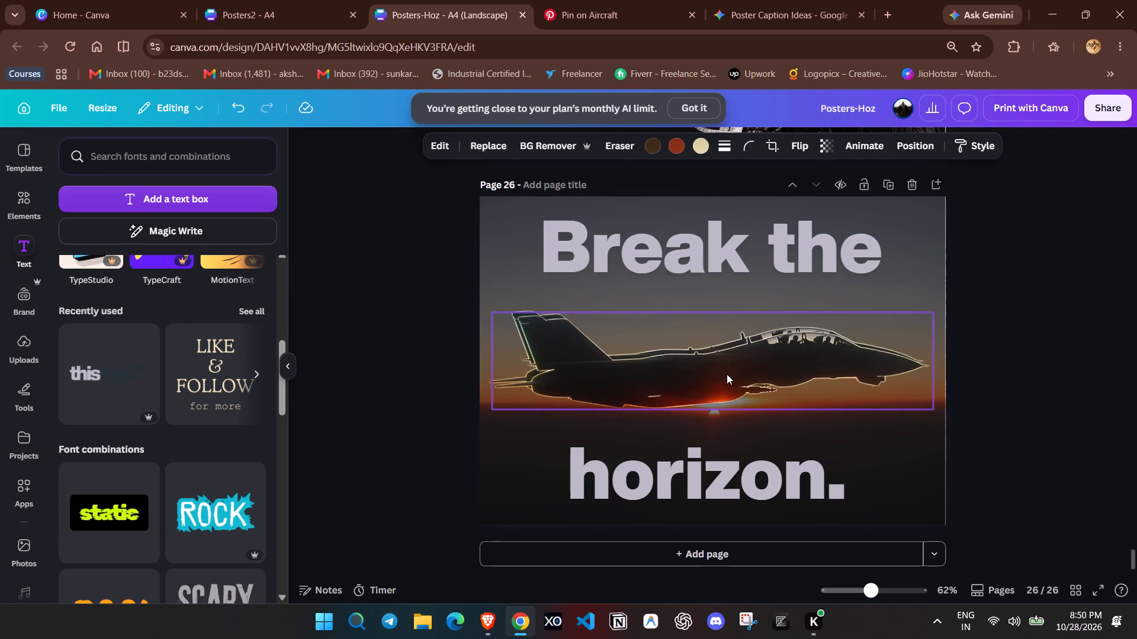
pyautogui.click(432, 145)
pyautogui.scroll(-2, 203, 399)
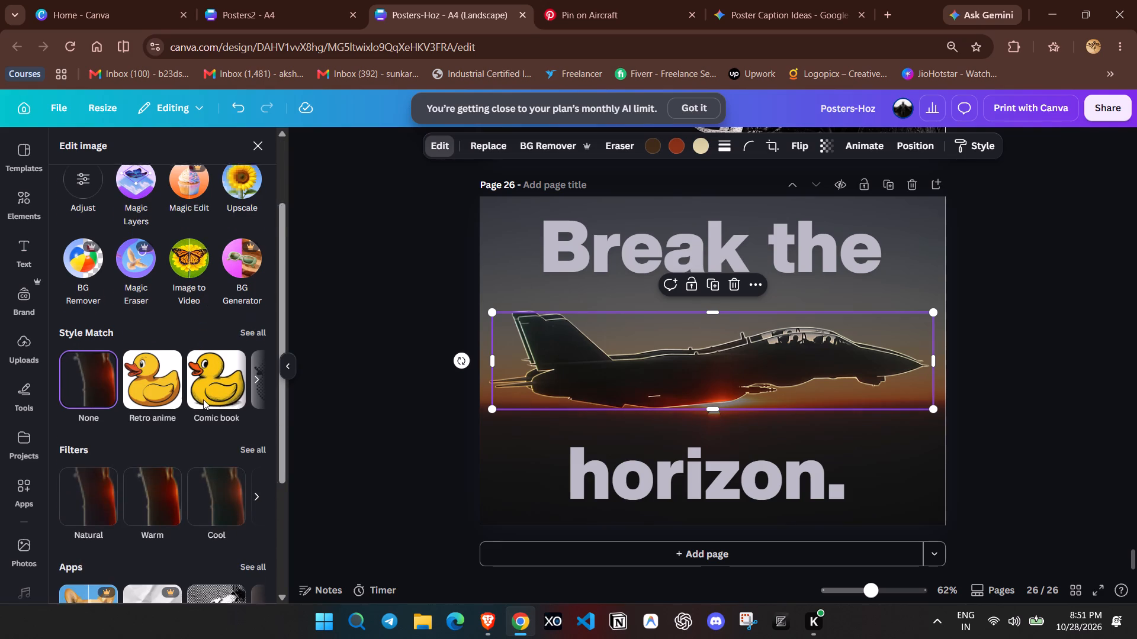
pyautogui.click(164, 353)
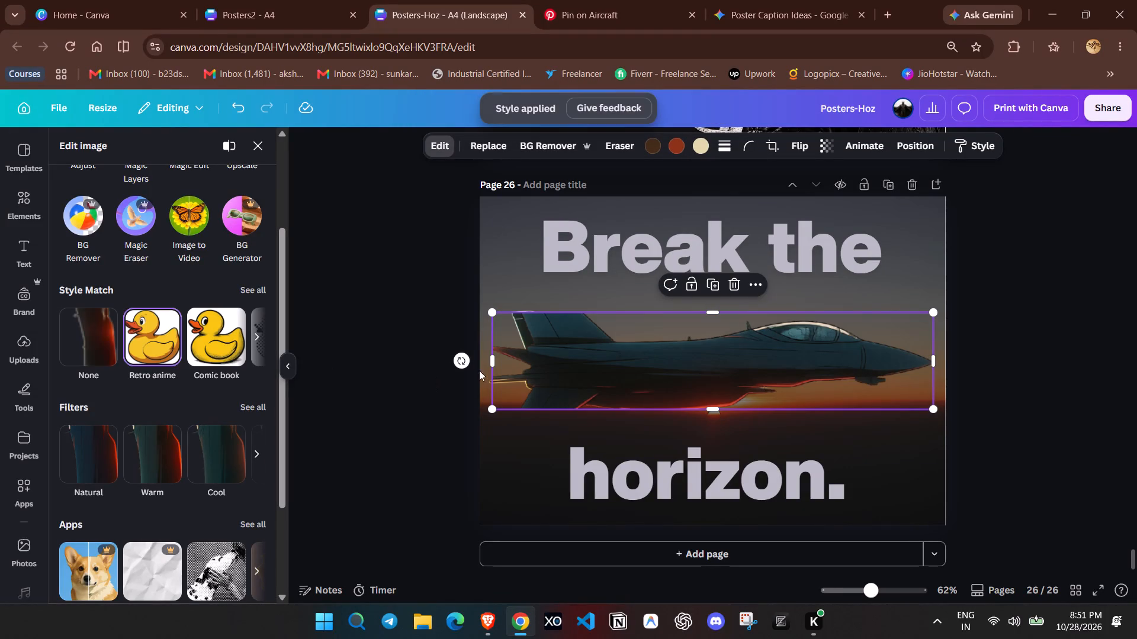
# Reposition the retro-anime jet so that it overlaps the original jet, slightly higher on the page.
pyautogui.moveTo(591, 372); pyautogui.dragTo(584, 373)
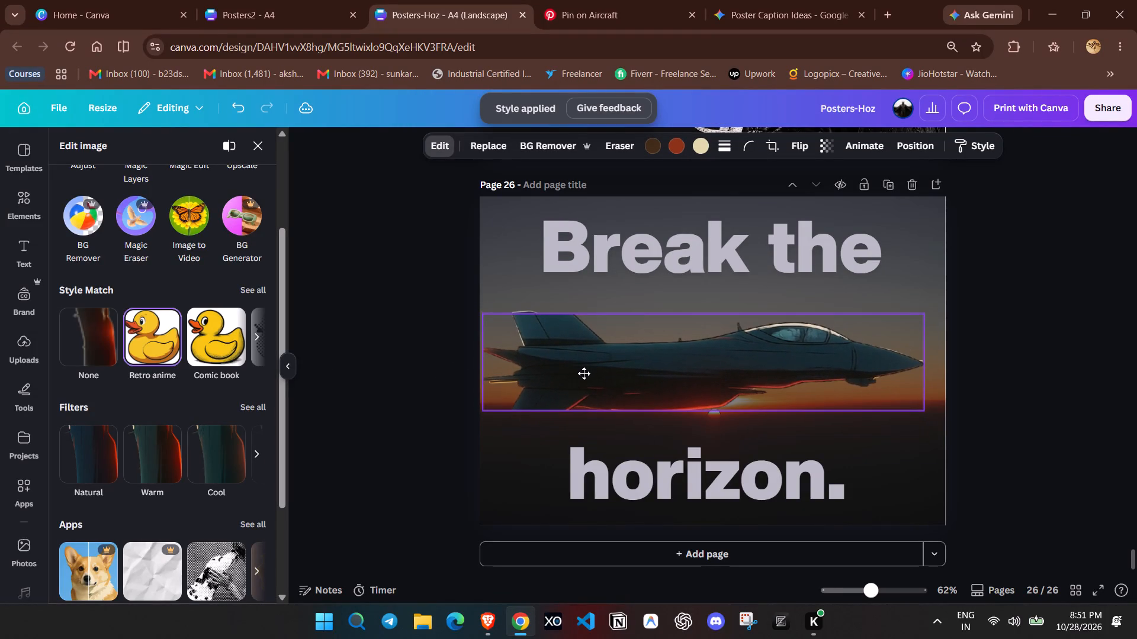
pyautogui.moveTo(584, 373); pyautogui.dragTo(583, 372)
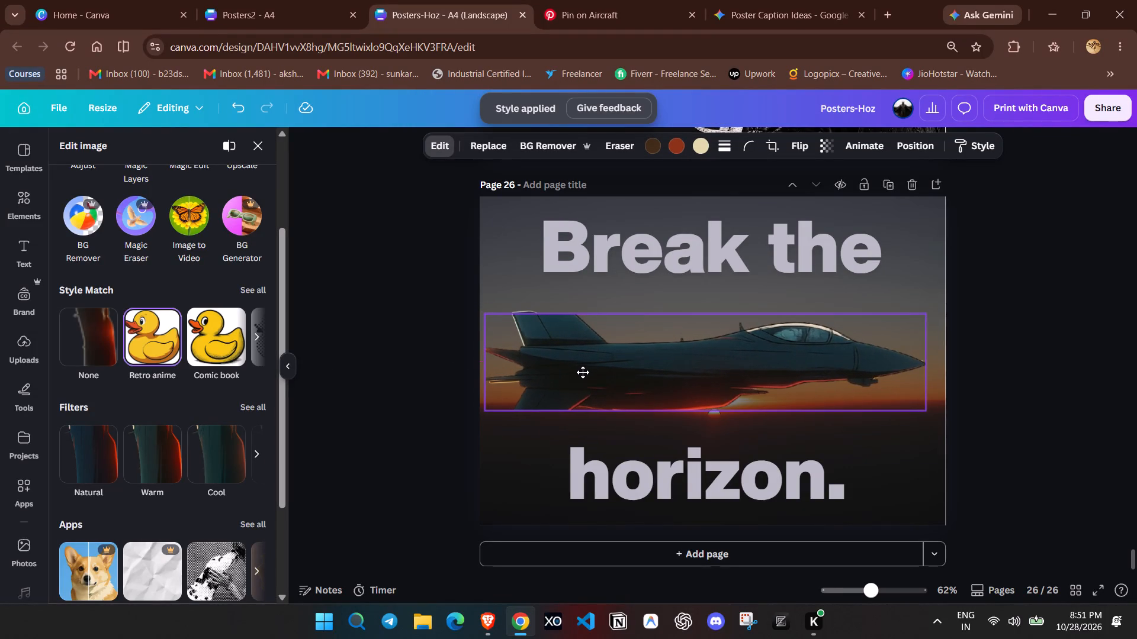
pyautogui.moveTo(583, 372); pyautogui.dragTo(592, 388)
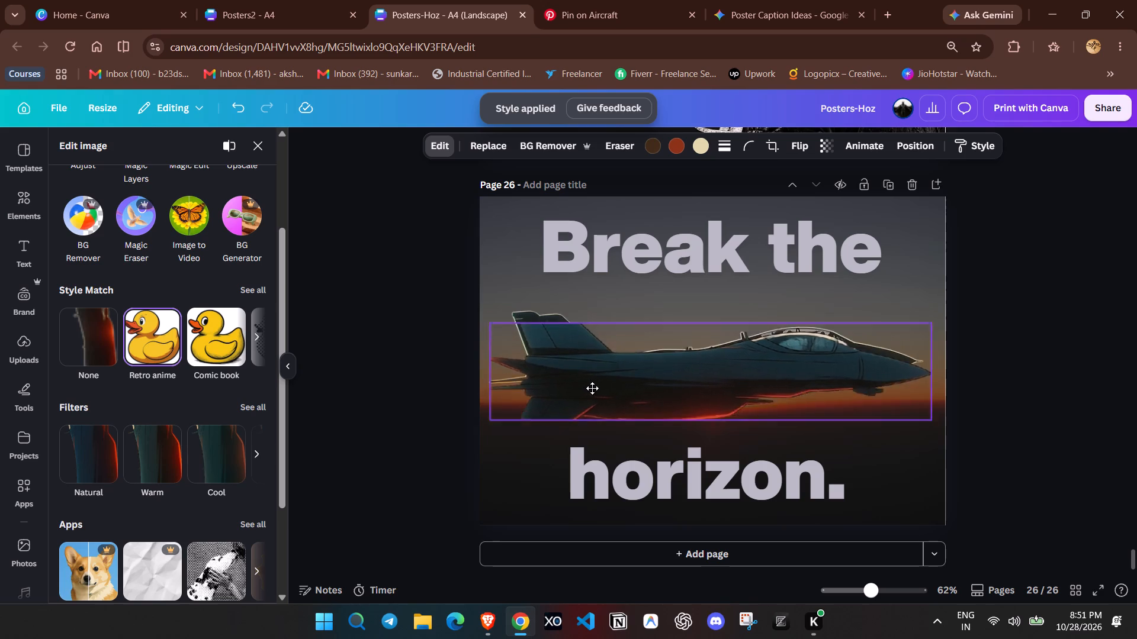
pyautogui.moveTo(592, 388); pyautogui.dragTo(597, 408)
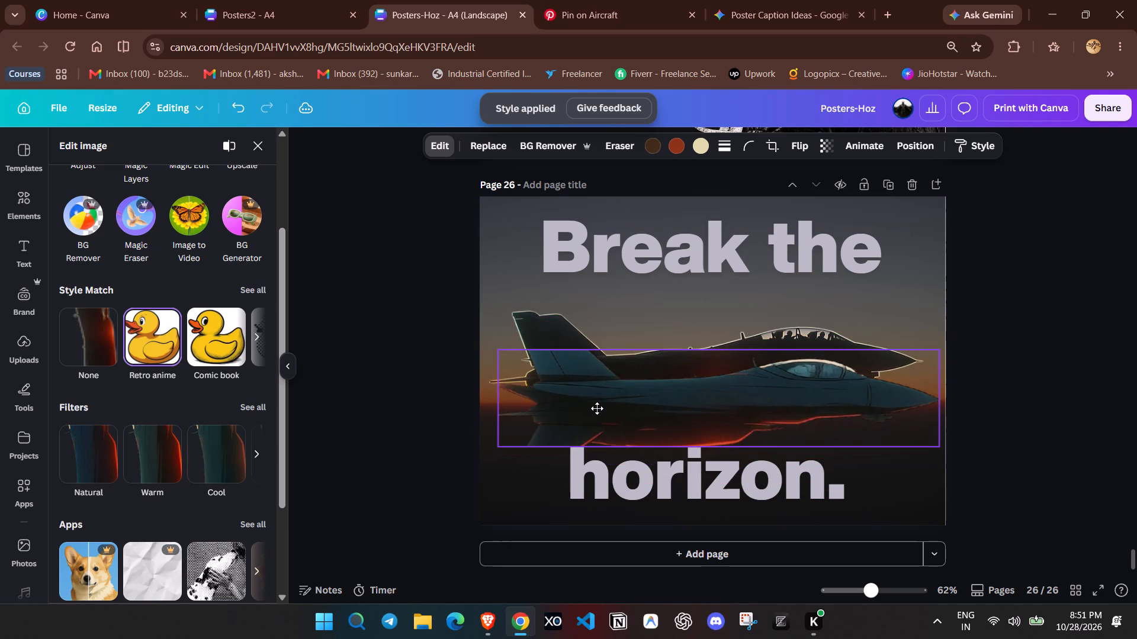
pyautogui.moveTo(597, 408); pyautogui.dragTo(590, 356)
# Duplicate poster page 26 and dismiss the AI limit notice.
pyautogui.click(889, 191)
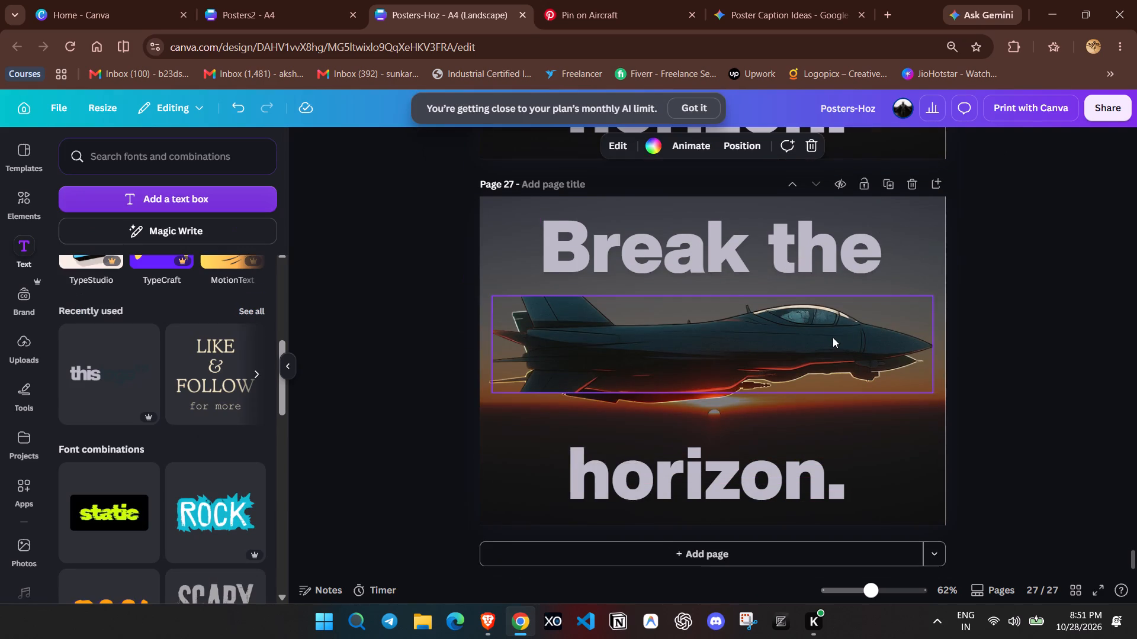
pyautogui.scroll(6, 830, 340)
pyautogui.click(701, 108)
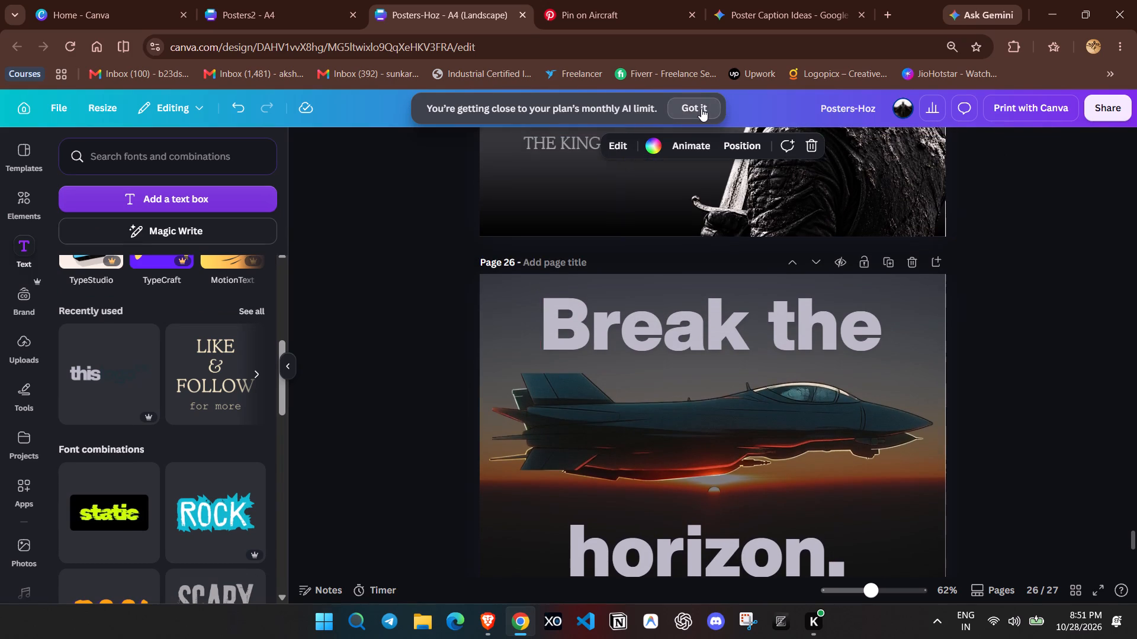
# On page 26, move the retro-anime jet down off the original jet and delete the anime version.
pyautogui.scroll(-1, 786, 264)
pyautogui.moveTo(737, 346); pyautogui.dragTo(736, 409)
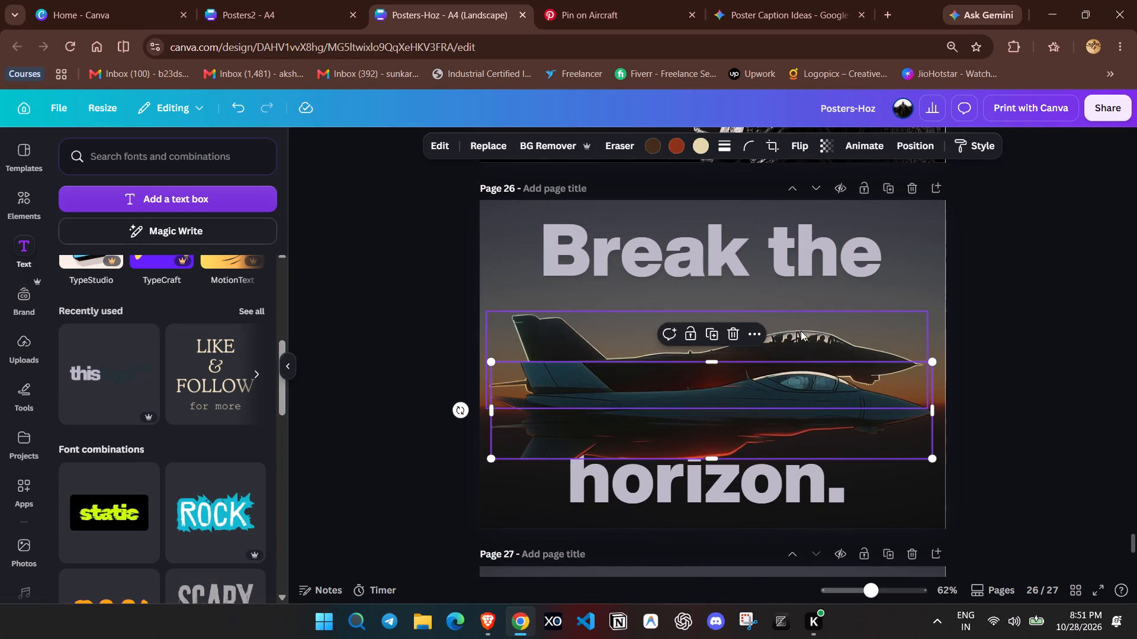
pyautogui.click(804, 333)
pyautogui.scroll(-4, 828, 335)
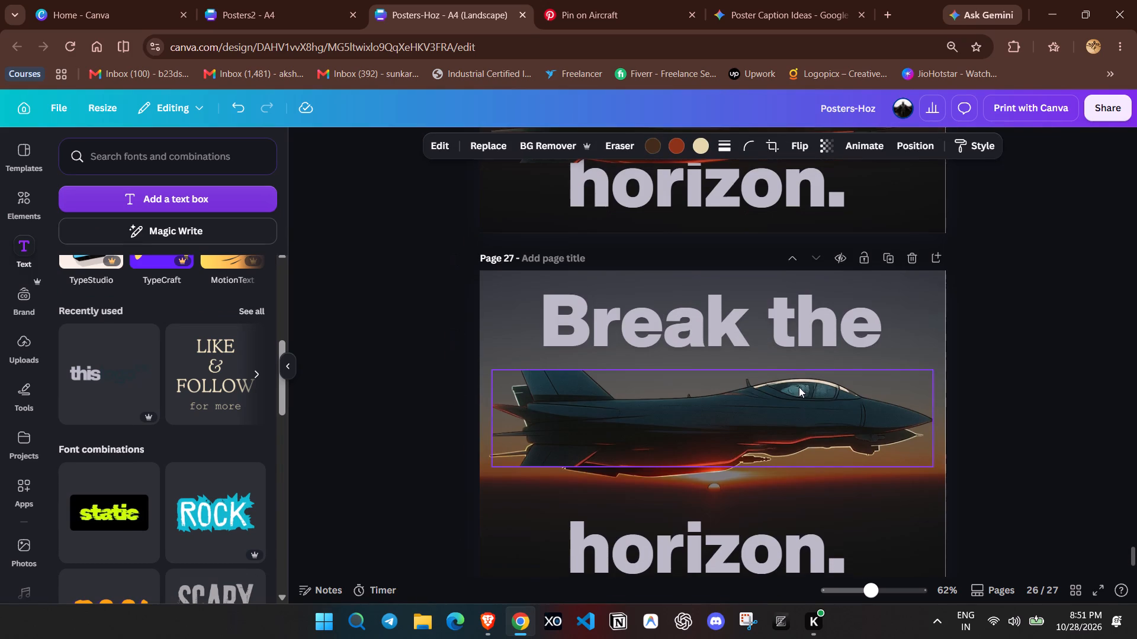
pyautogui.scroll(4, 786, 401)
pyautogui.scroll(-2, 787, 401)
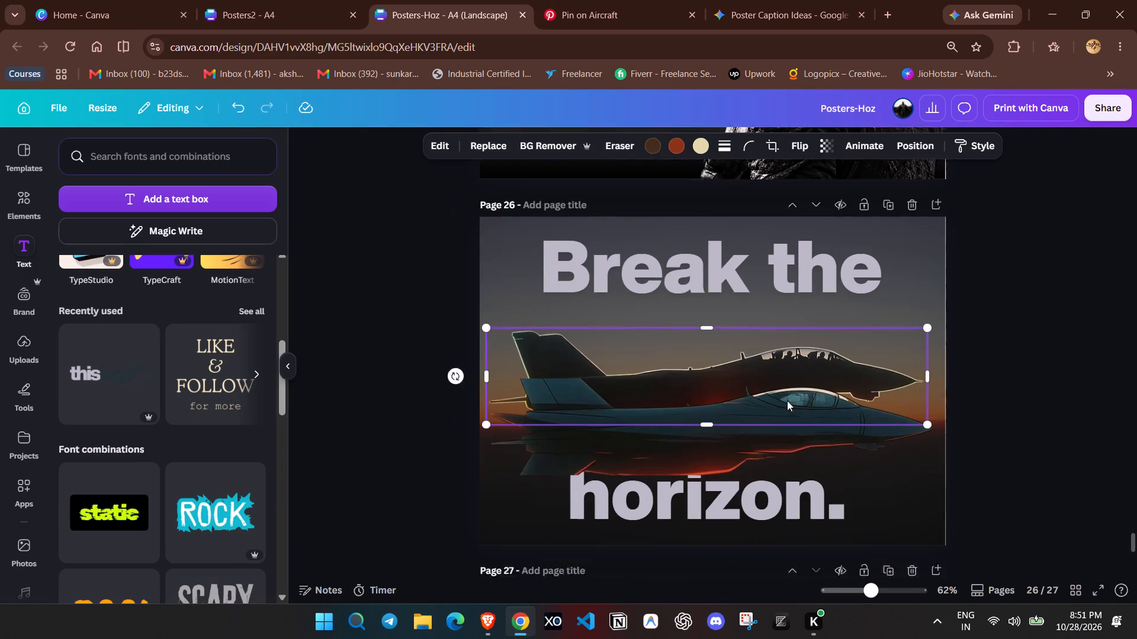
pyautogui.click(783, 336)
pyautogui.click(765, 350)
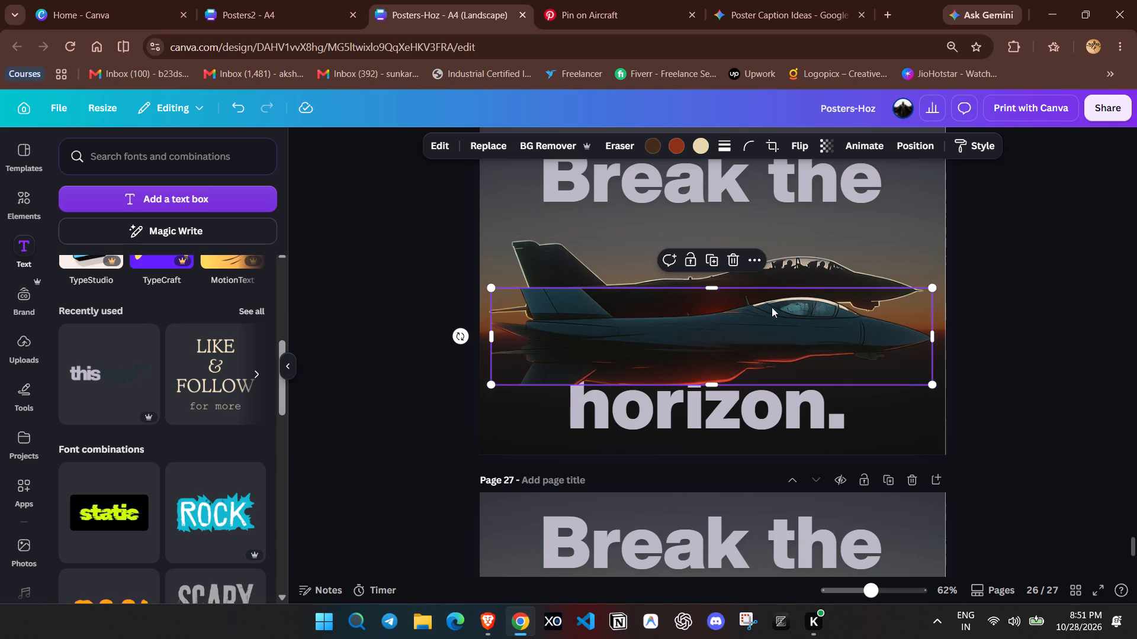
pyautogui.click(738, 262)
# On page 27, move the retro-anime jet lower and delete the original jet cutout behind it.
pyautogui.scroll(-4, 767, 311)
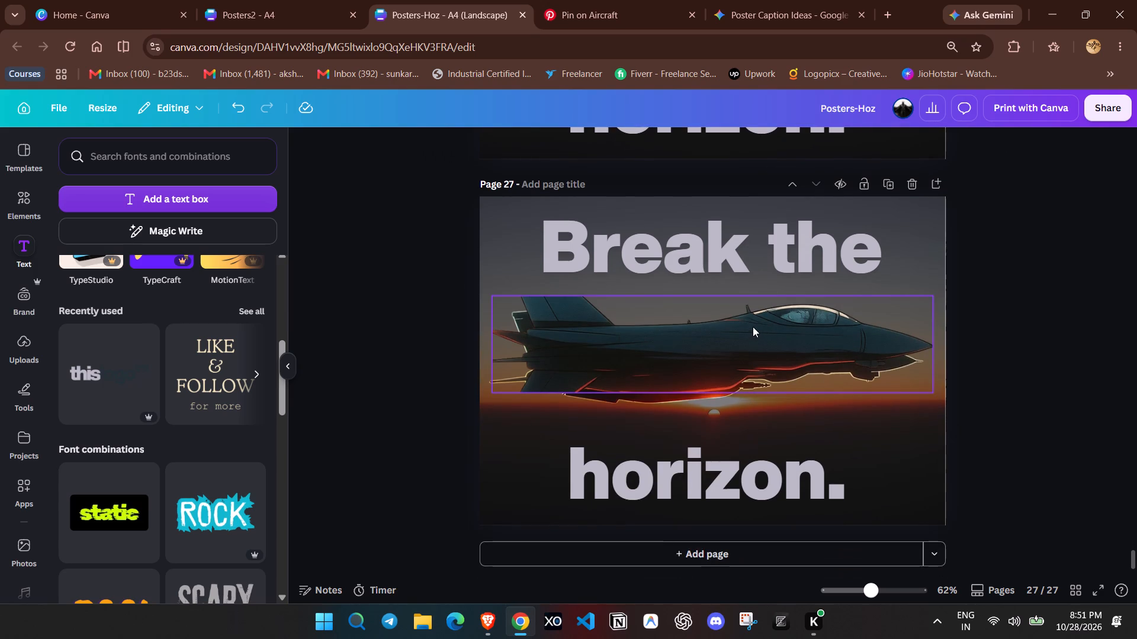
pyautogui.moveTo(756, 325); pyautogui.dragTo(769, 372)
pyautogui.click(796, 321)
pyautogui.click(725, 279)
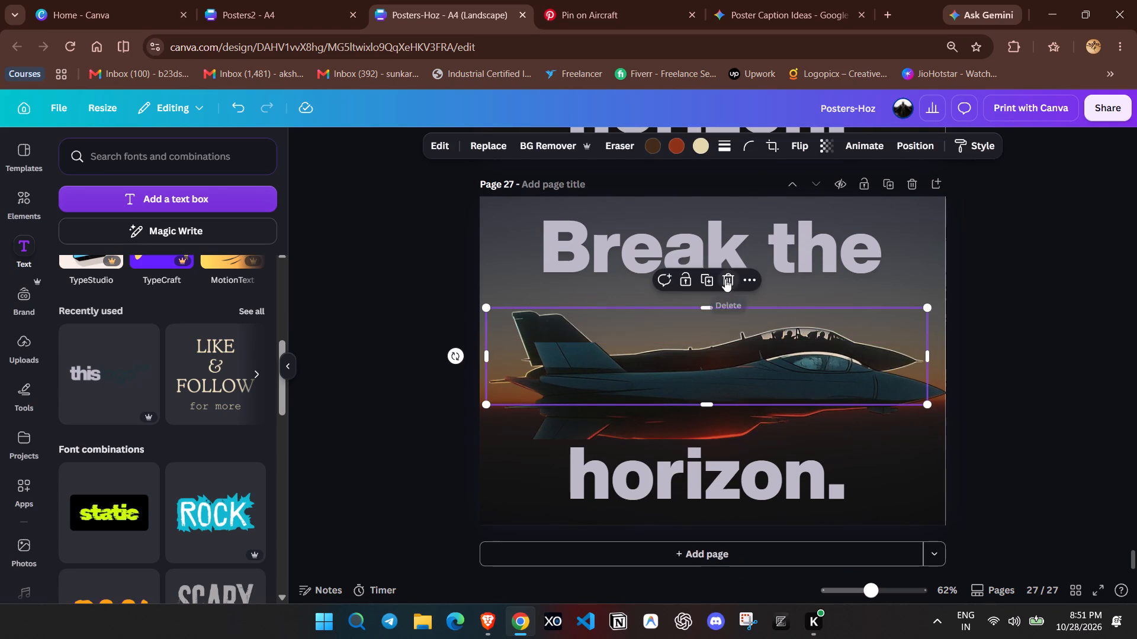
# Reposition the retro-anime jet on page 27 so it is centred horizontally just above the sun.
pyautogui.moveTo(718, 379); pyautogui.dragTo(711, 340)
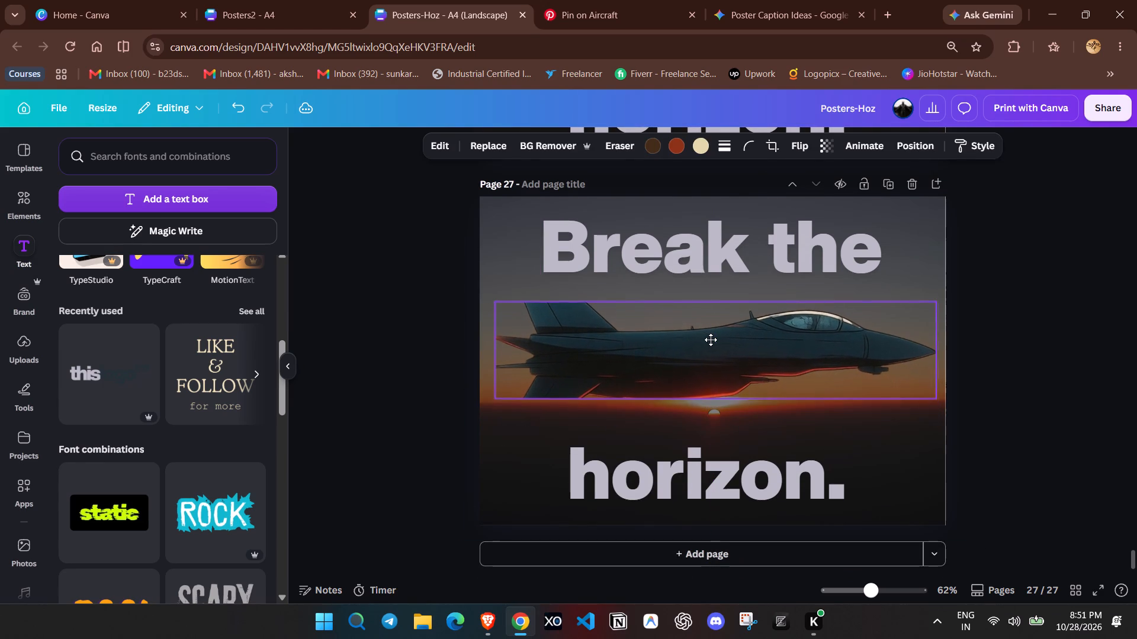
pyautogui.moveTo(711, 340); pyautogui.dragTo(704, 343)
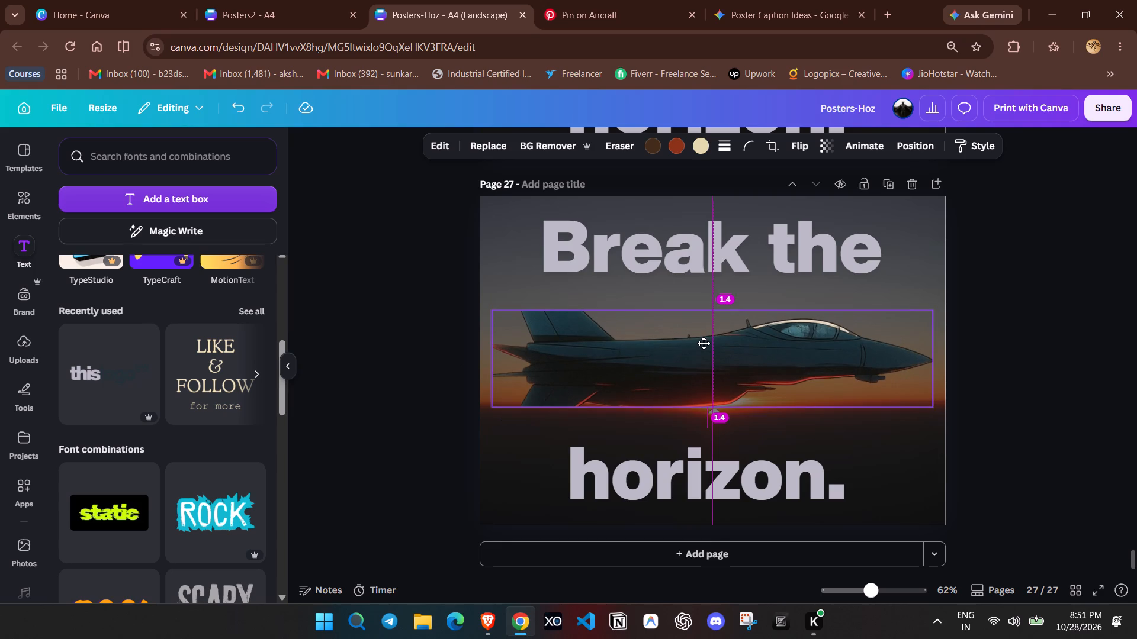
pyautogui.moveTo(704, 343); pyautogui.dragTo(702, 340)
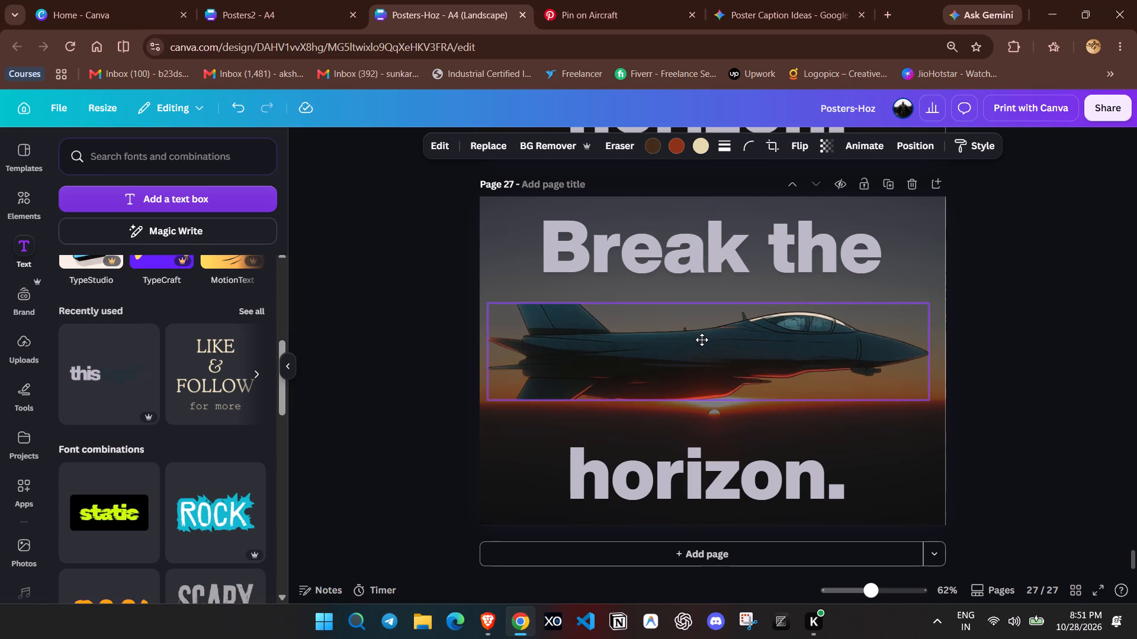
pyautogui.moveTo(702, 340); pyautogui.dragTo(704, 339)
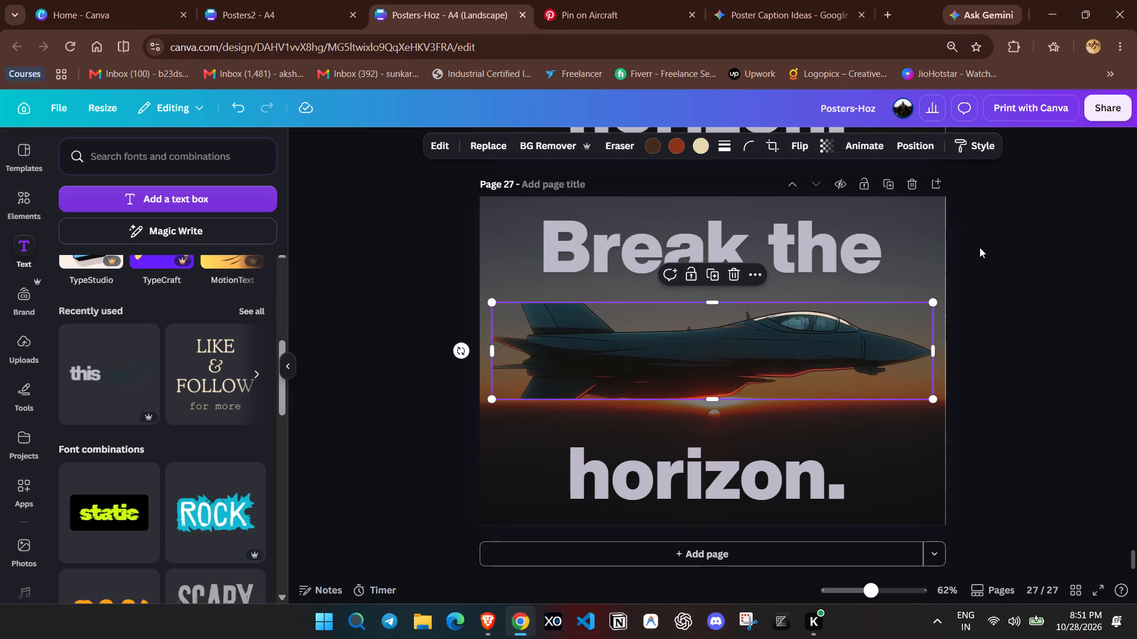
pyautogui.click(981, 246)
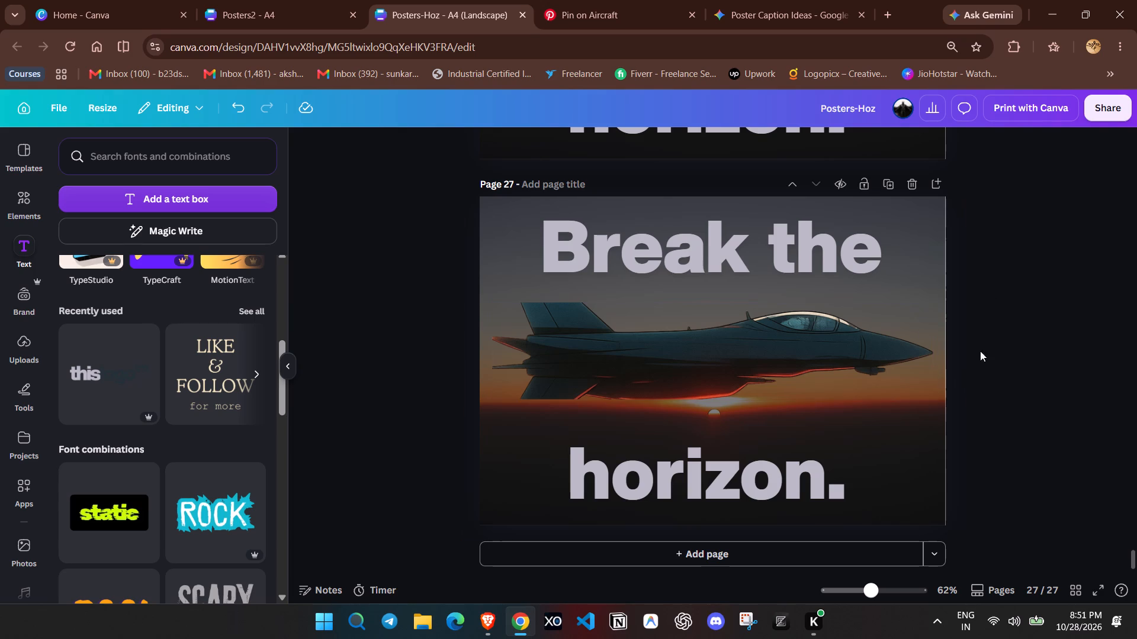
pyautogui.click(1024, 330)
# Give the "horizon." text on page 27 a Hollow effect with thickness 5 and centre it horizontally on the page.
pyautogui.click(721, 459)
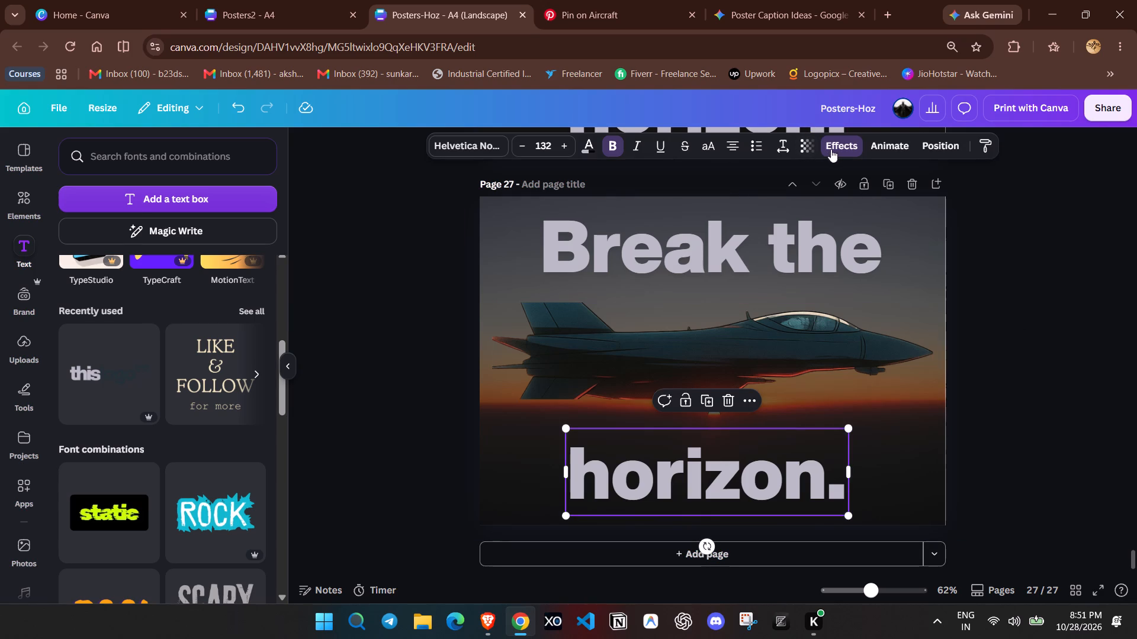
pyautogui.click(832, 149)
pyautogui.click(89, 363)
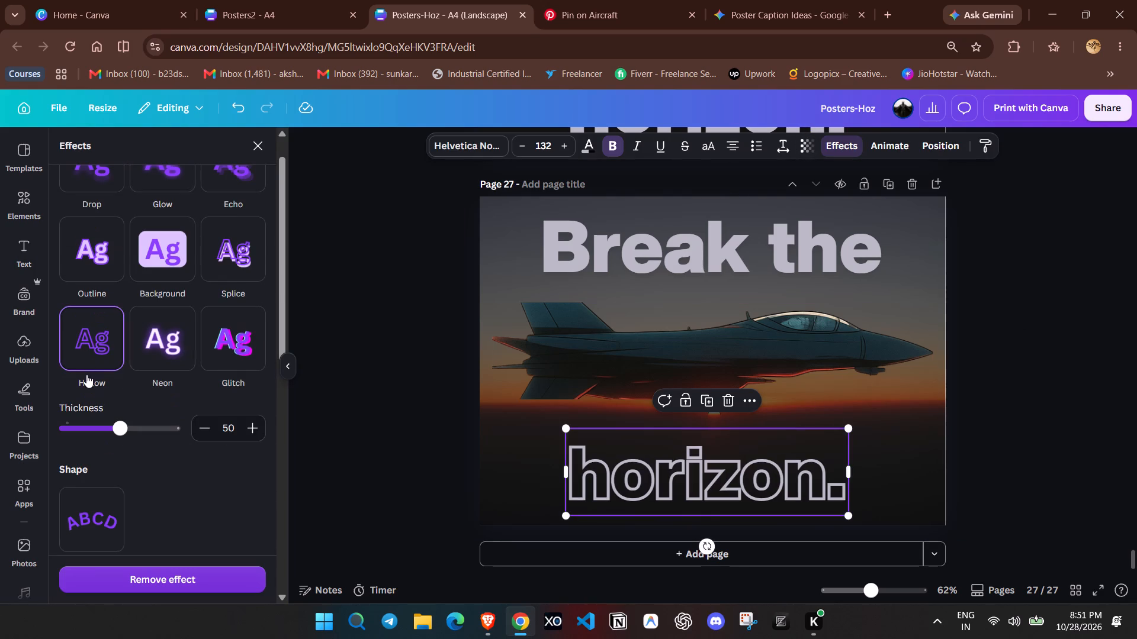
pyautogui.moveTo(120, 426); pyautogui.dragTo(69, 423)
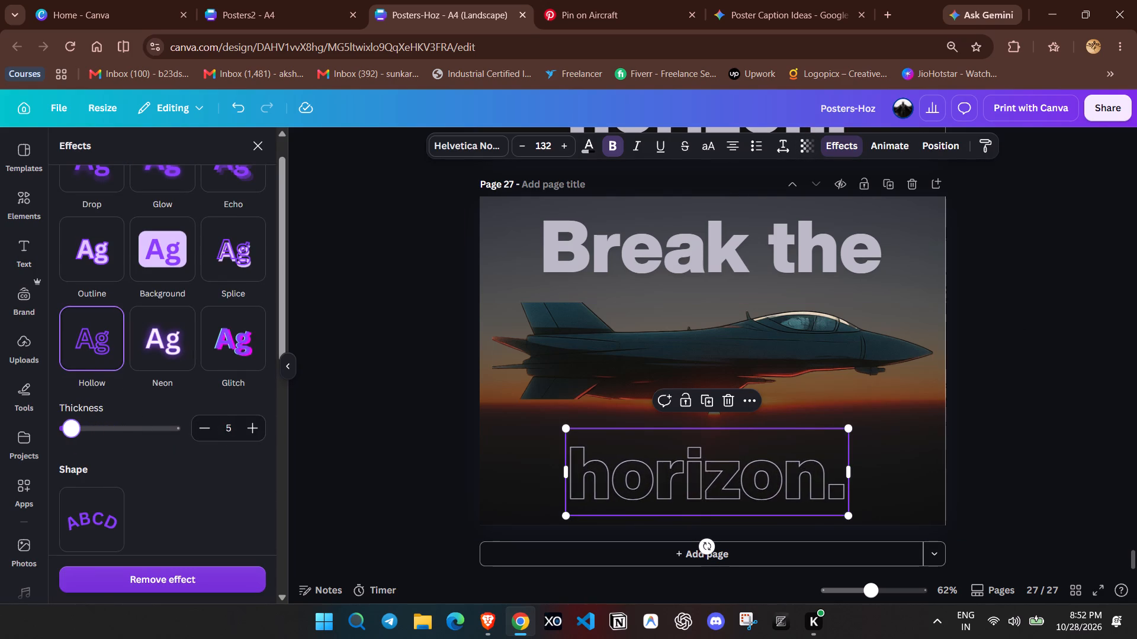
pyautogui.moveTo(69, 423); pyautogui.dragTo(70, 422)
pyautogui.doubleClick(1008, 338)
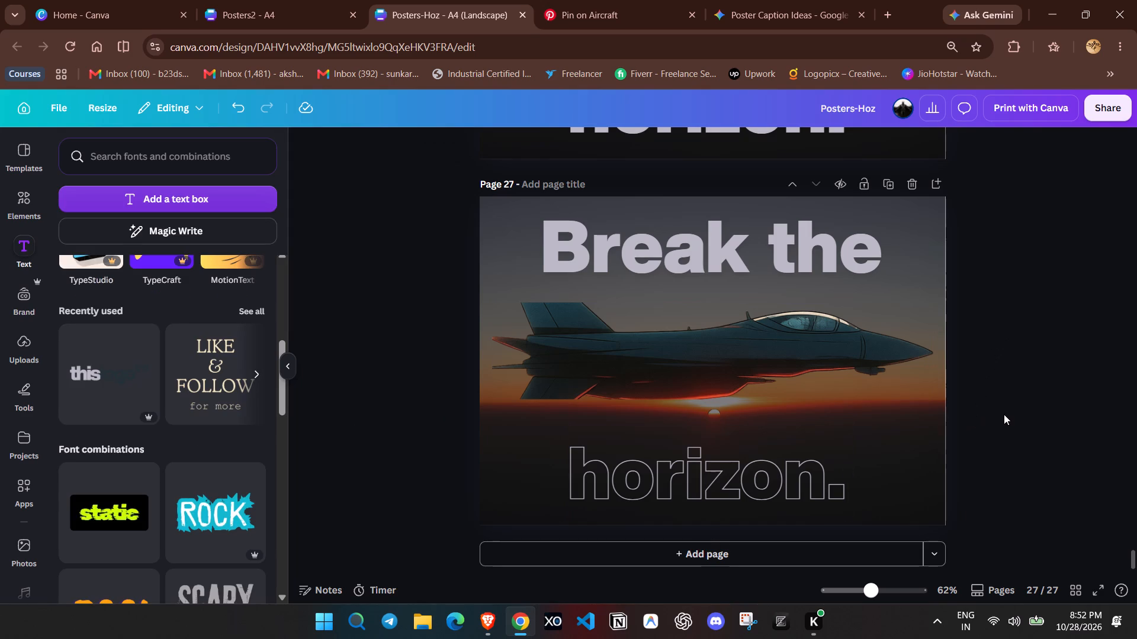
pyautogui.click(788, 484)
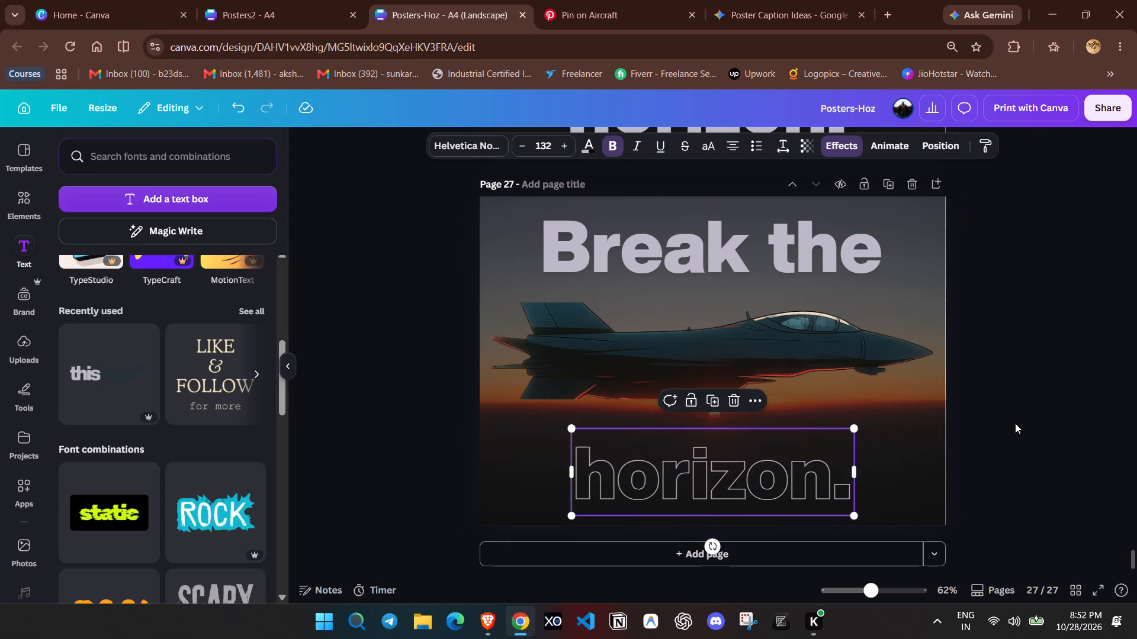
pyautogui.click(1016, 421)
# Add a new page after page 27.
pyautogui.click(776, 551)
# Return to the Blue Angels pin on Pinterest and browse its related images for the next poster subject.
pyautogui.click(554, 0)
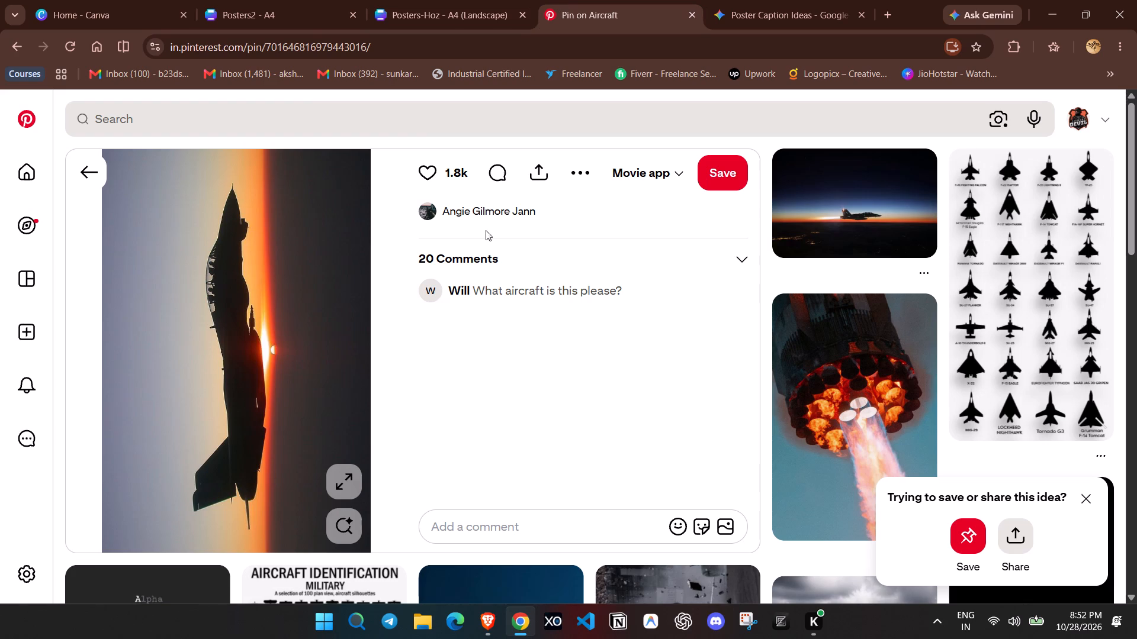
pyautogui.scroll(-6, 386, 348)
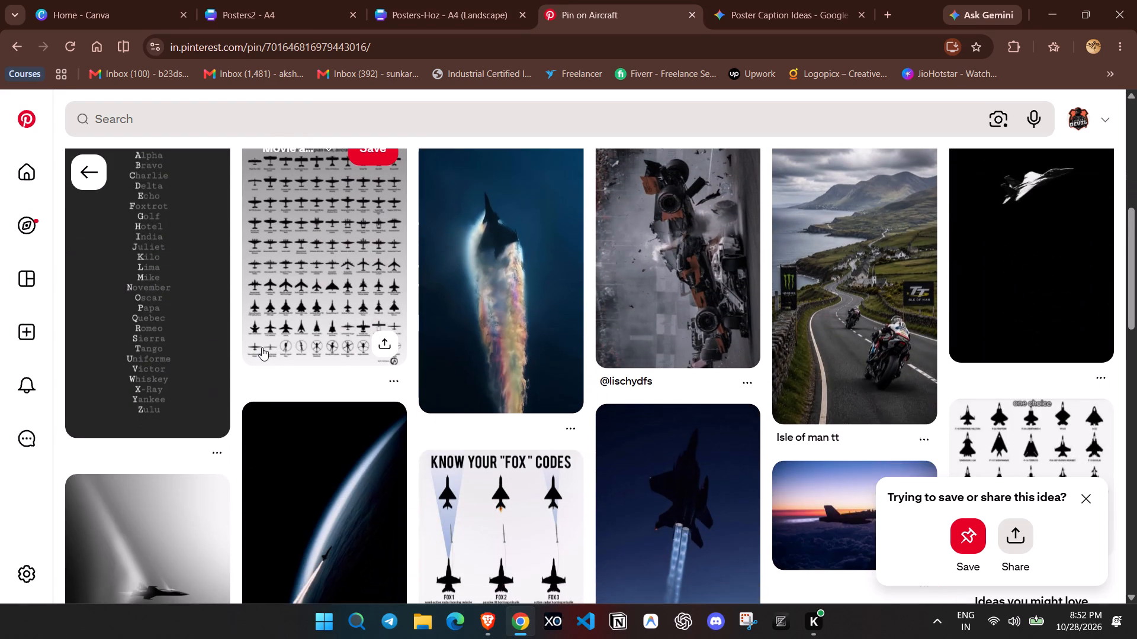
pyautogui.scroll(9, 261, 349)
pyautogui.click(91, 176)
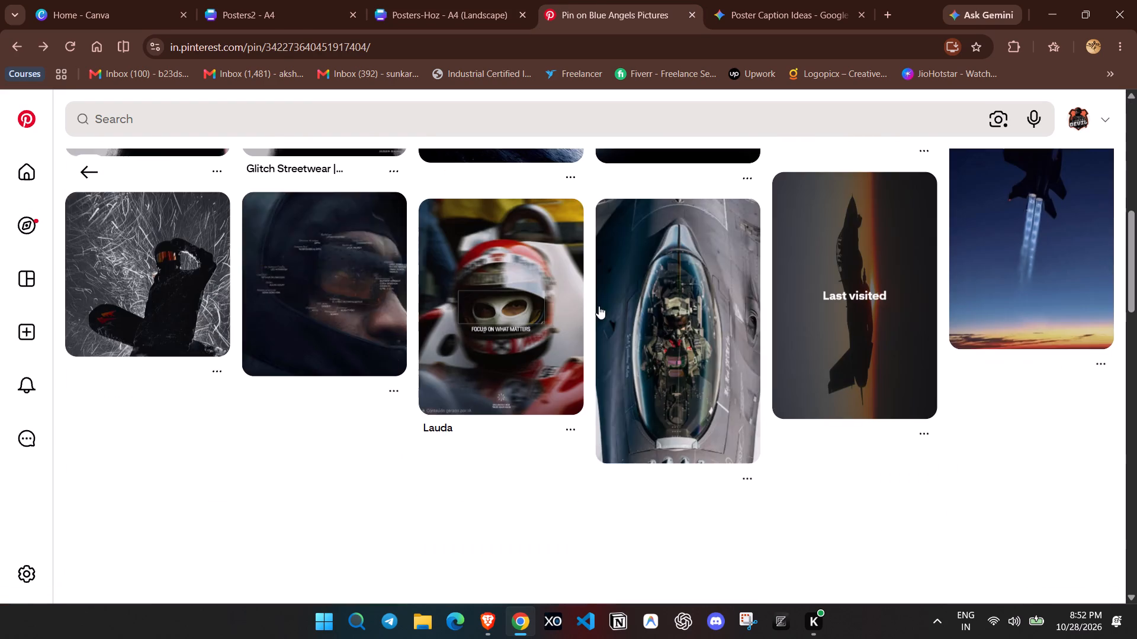
pyautogui.scroll(-4, 664, 302)
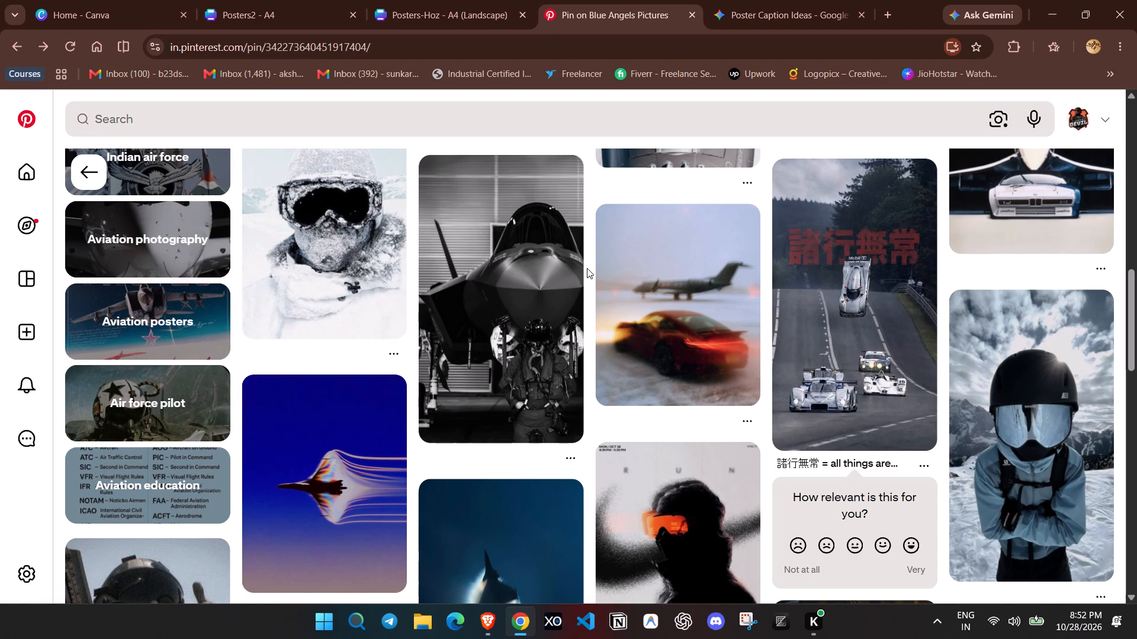
pyautogui.scroll(-5, 587, 268)
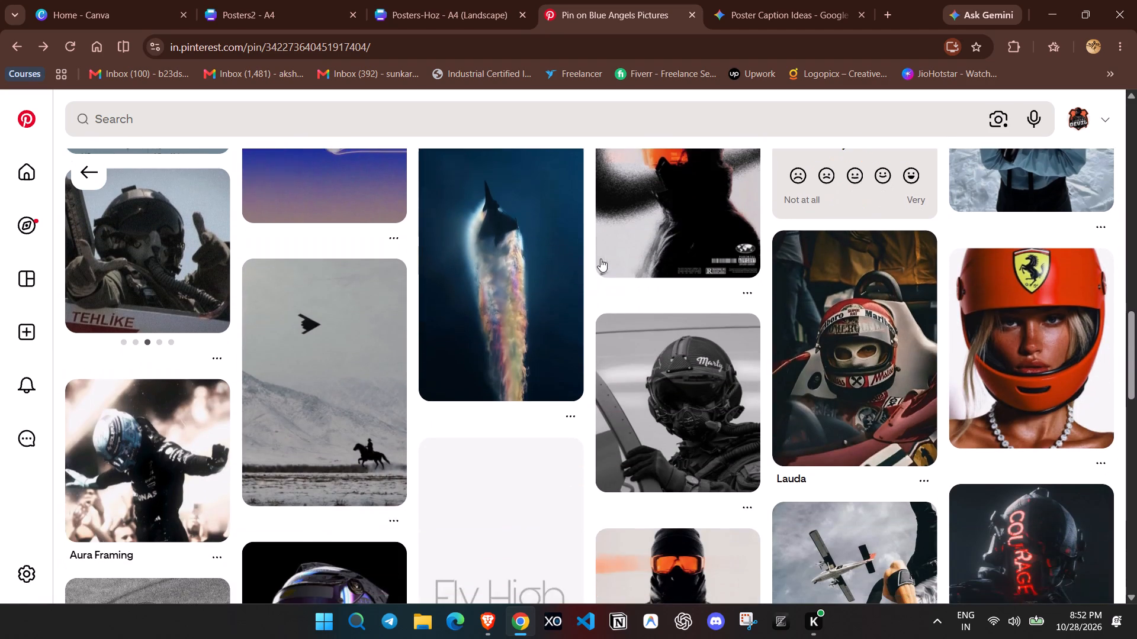
pyautogui.scroll(-4, 600, 259)
pyautogui.scroll(1, 592, 275)
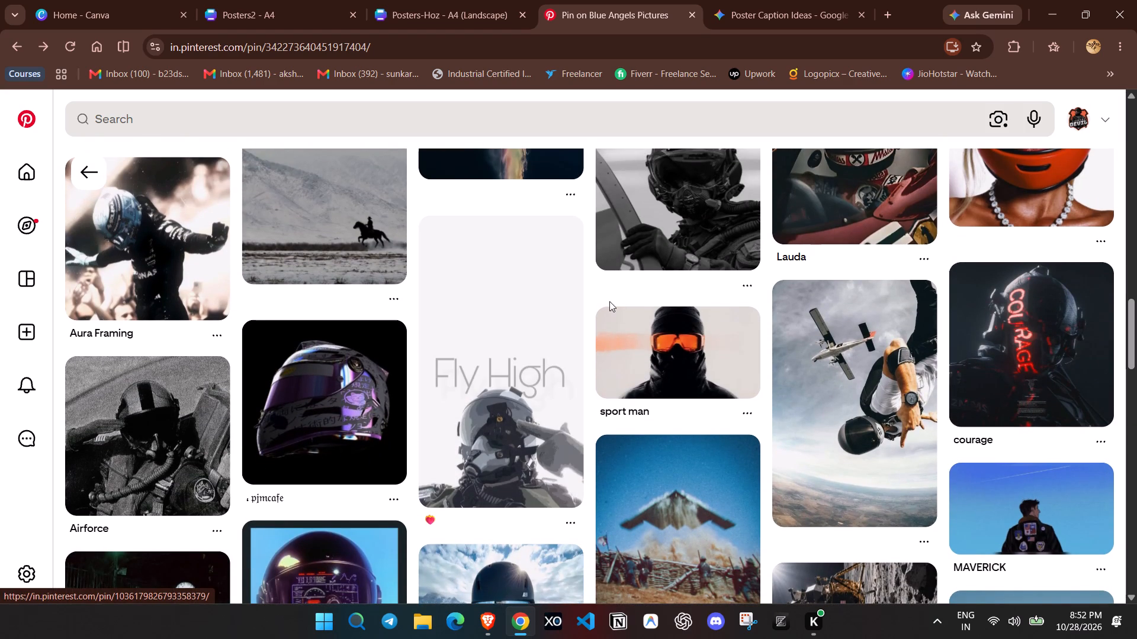
# In the Posters2 design, set the background of blank page 29 to light grey.
pyautogui.click(313, 0)
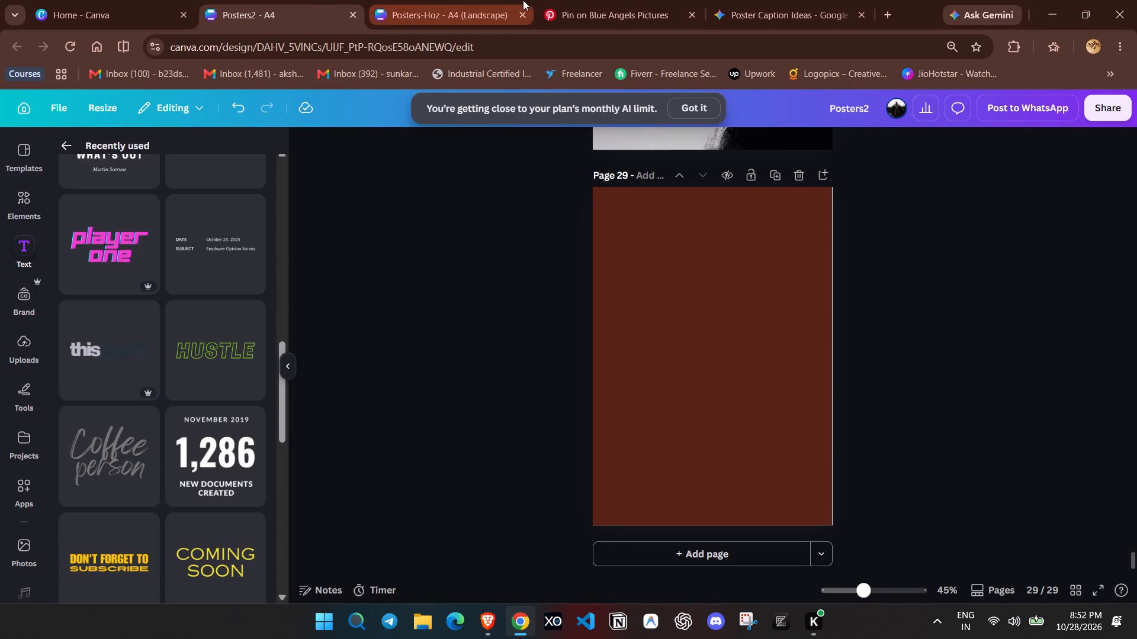
pyautogui.click(527, 0)
pyautogui.click(637, 0)
pyautogui.click(324, 0)
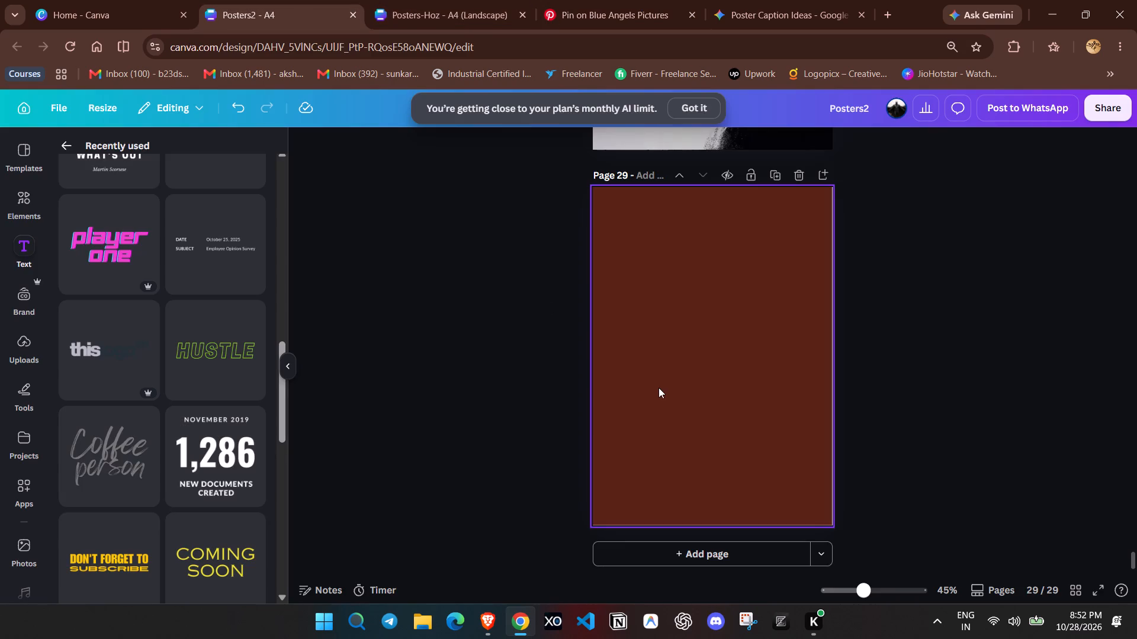
pyautogui.click(660, 388)
pyautogui.click(722, 147)
pyautogui.scroll(-1, 223, 420)
pyautogui.scroll(-2, 217, 481)
pyautogui.click(220, 430)
pyautogui.click(445, 201)
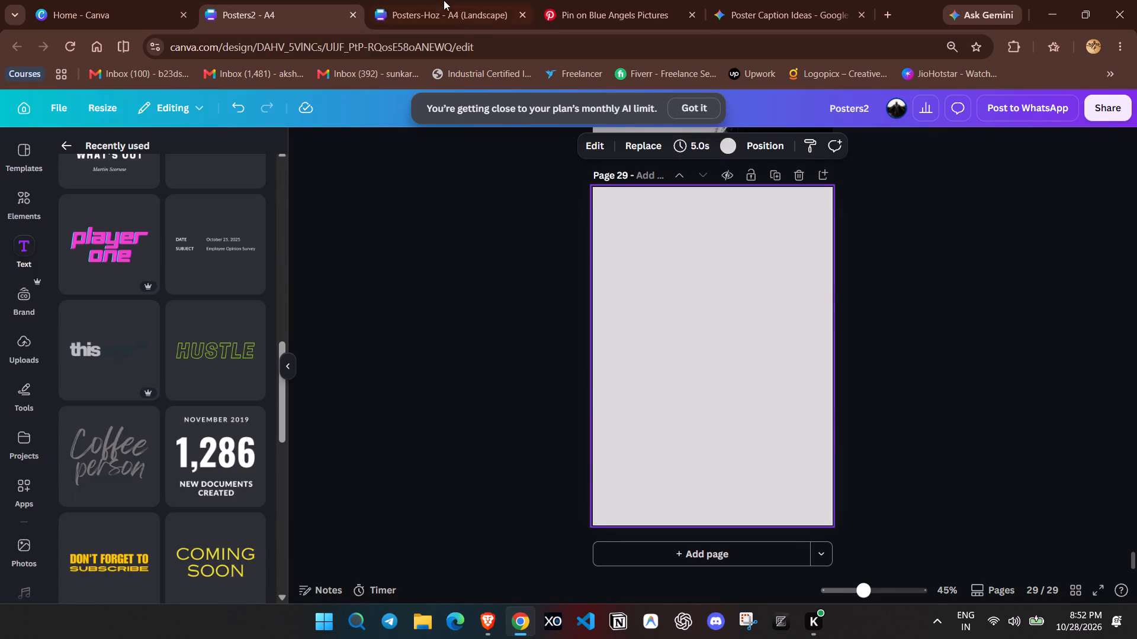
# Browse the images related to the Blue Angels pin on Pinterest for a picture to use on page 29.
pyautogui.click(593, 0)
pyautogui.scroll(3, 575, 352)
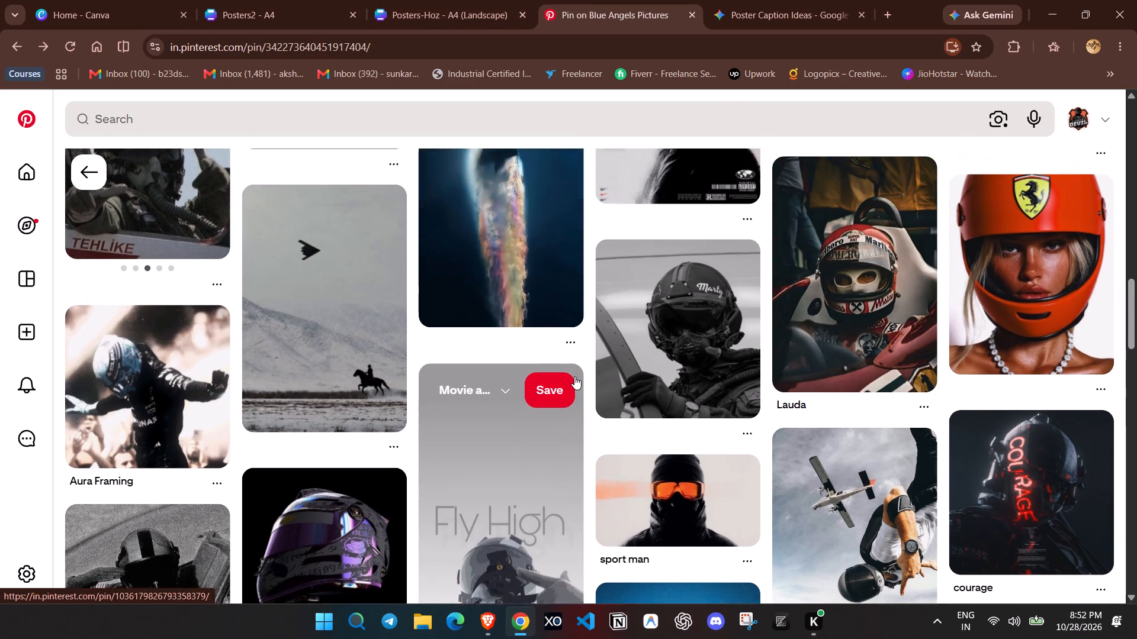
pyautogui.scroll(8, 574, 376)
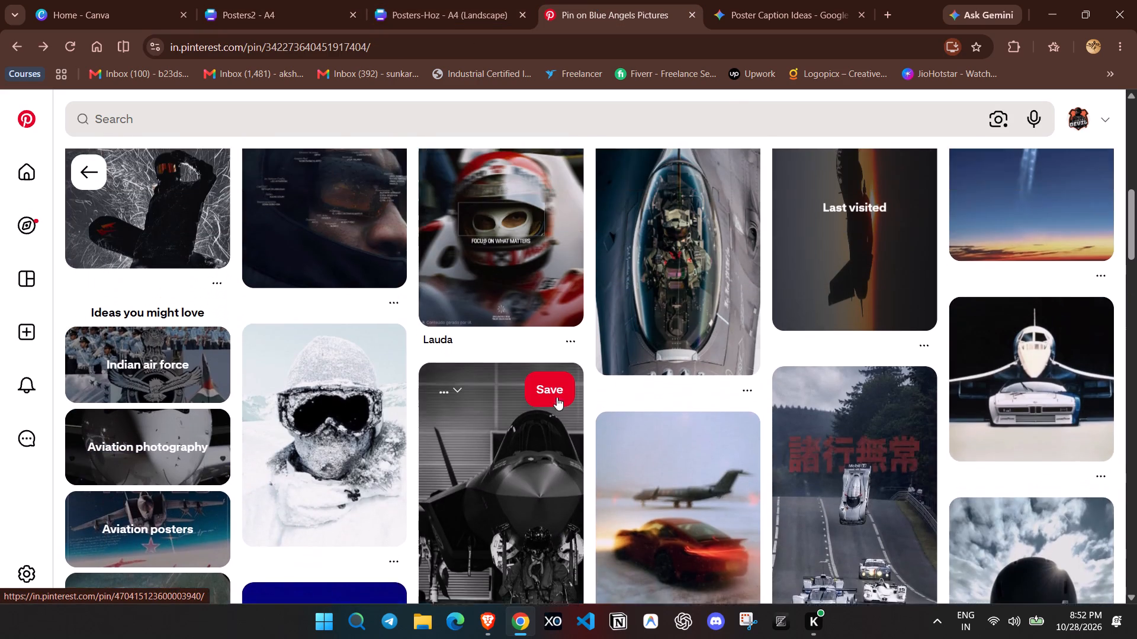
pyautogui.scroll(12, 582, 392)
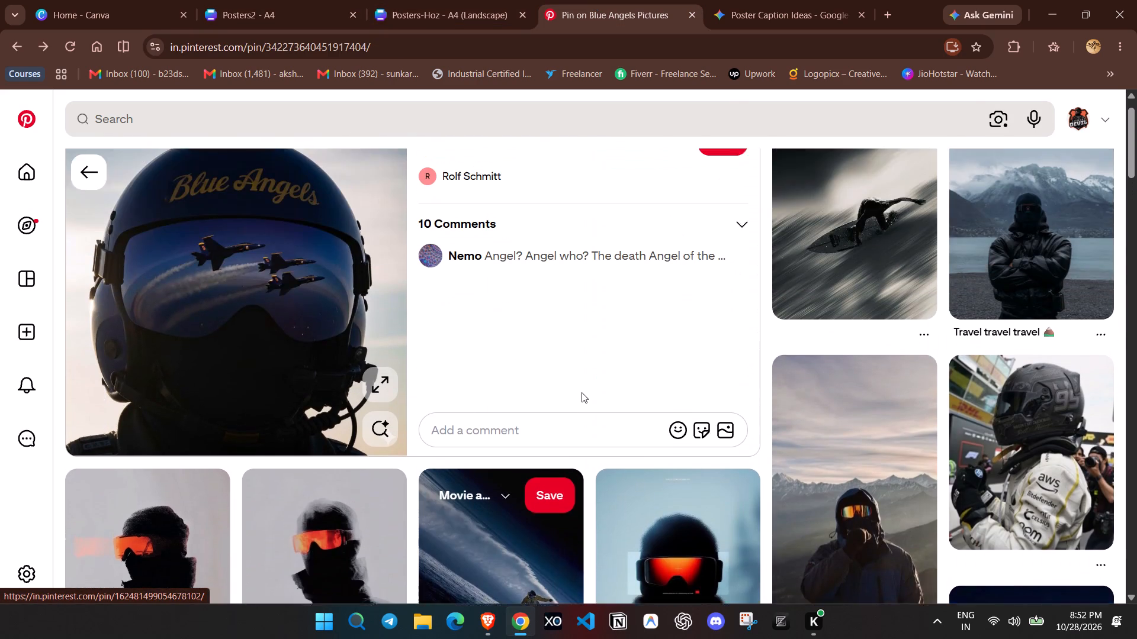
pyautogui.scroll(3, 582, 392)
pyautogui.scroll(-20, 582, 392)
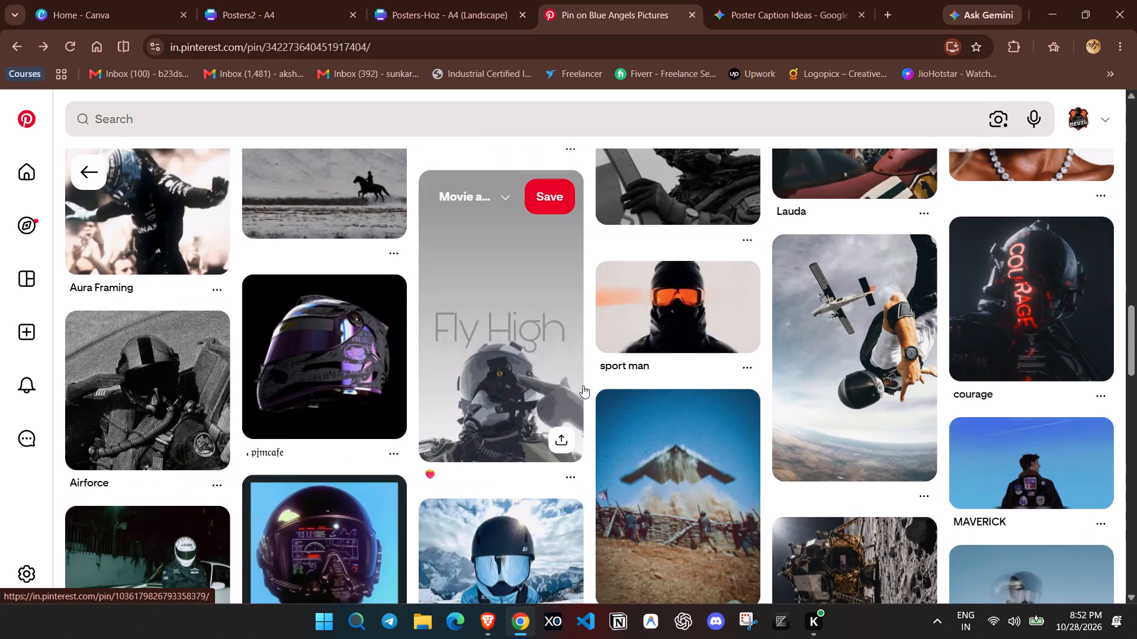
pyautogui.scroll(-8, 583, 385)
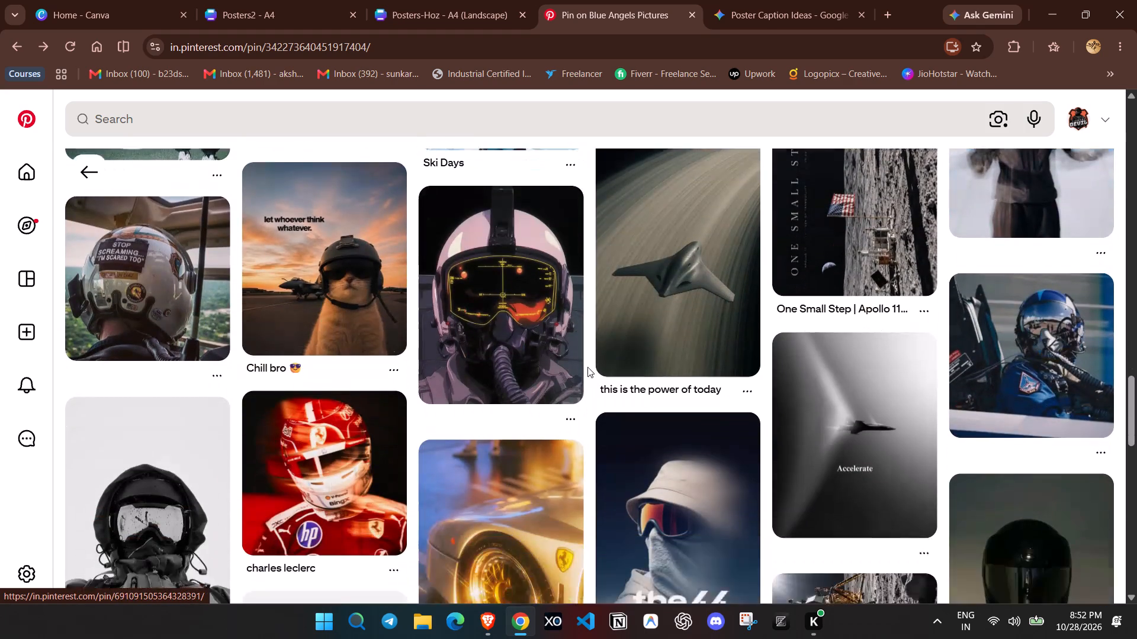
# Open and like the black-and-white pin of a hooded figure in goggles, and copy its image onto page 29 of Posters2.
pyautogui.click(161, 489)
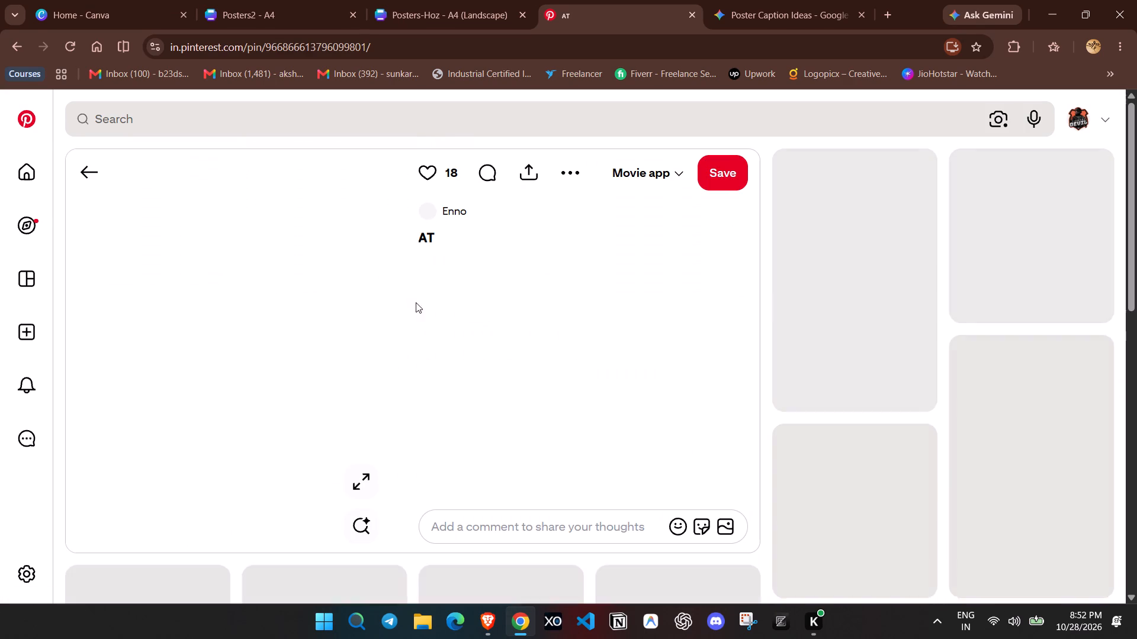
pyautogui.click(425, 169)
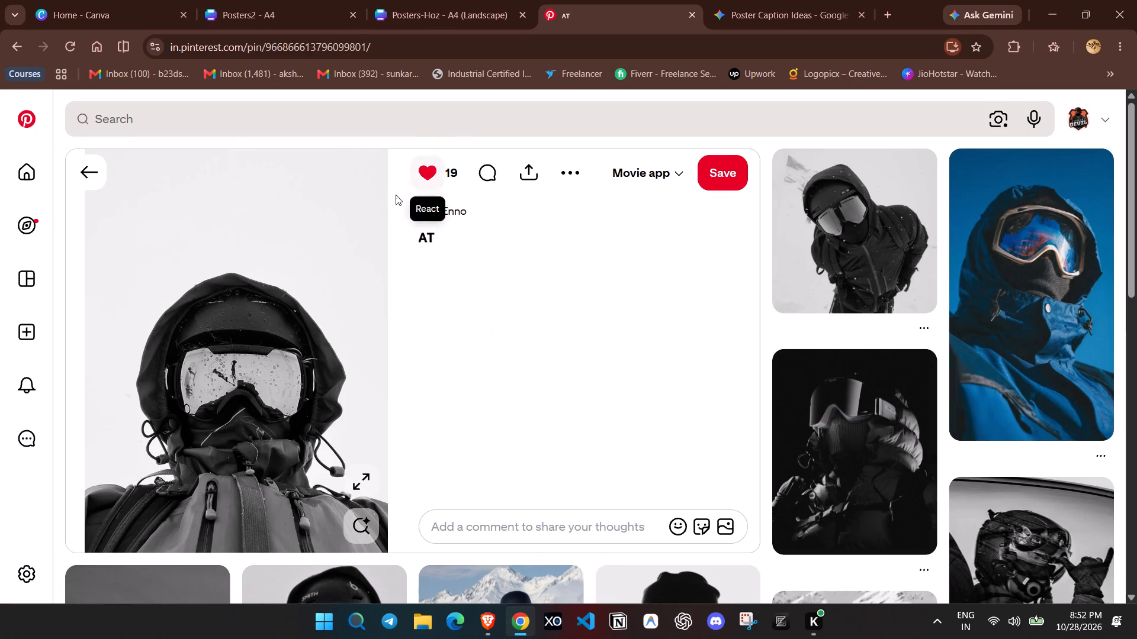
pyautogui.rightClick(246, 306)
pyautogui.click(281, 372)
pyautogui.click(359, 0)
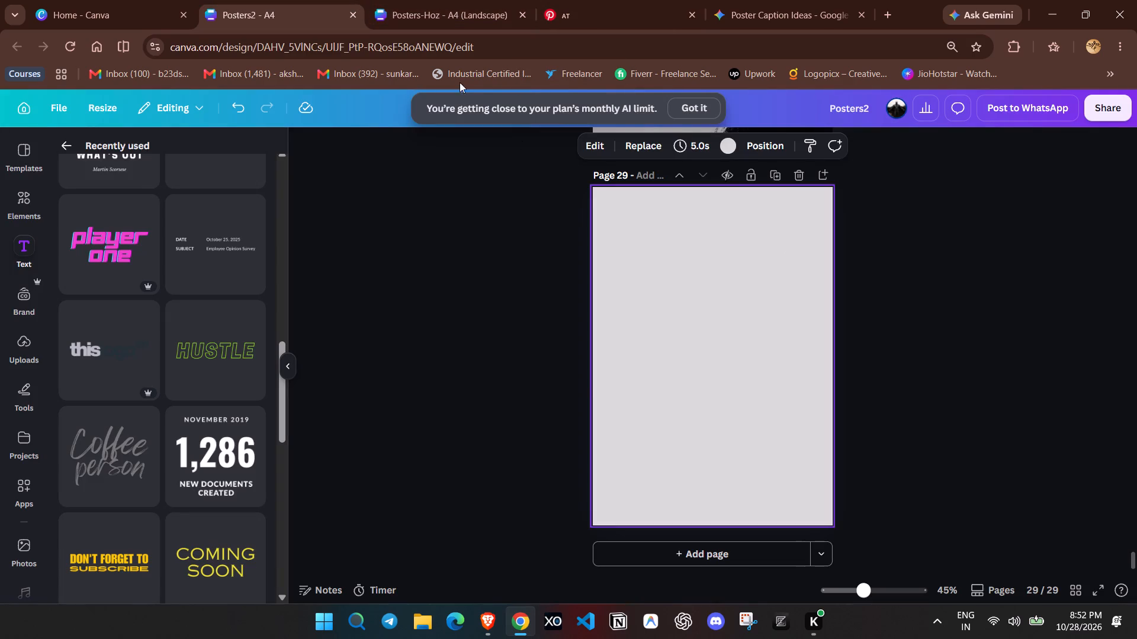
pyautogui.hotkey('ctrl', 'v')
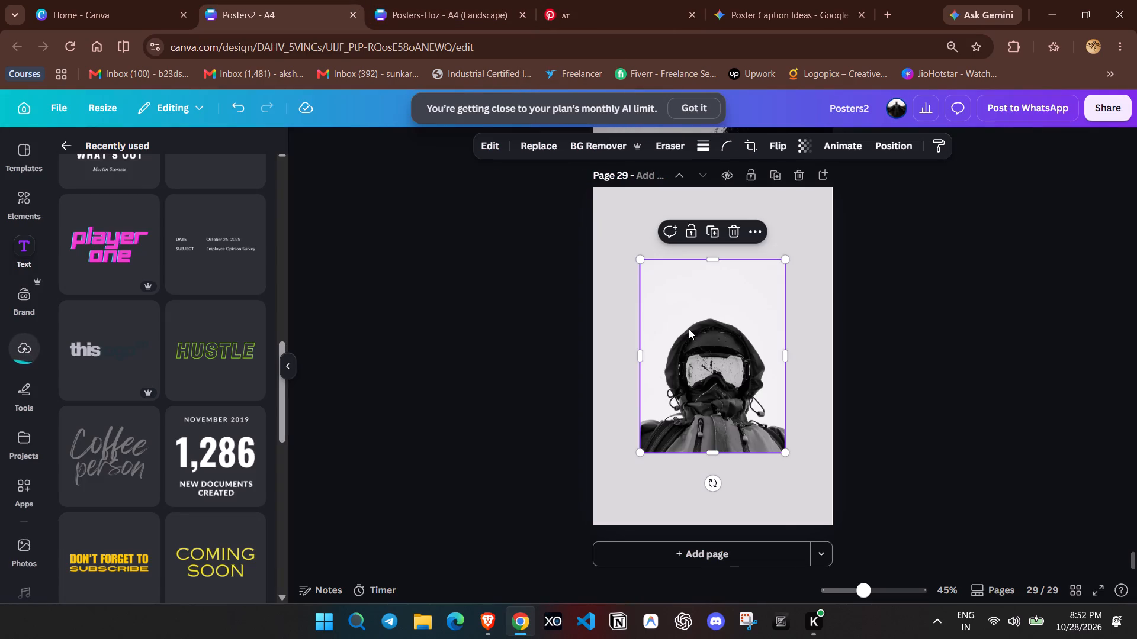
# Remove the background of the goggles image and place the cutout in the lower middle of page 29.
pyautogui.moveTo(689, 329); pyautogui.dragTo(686, 400)
pyautogui.click(614, 150)
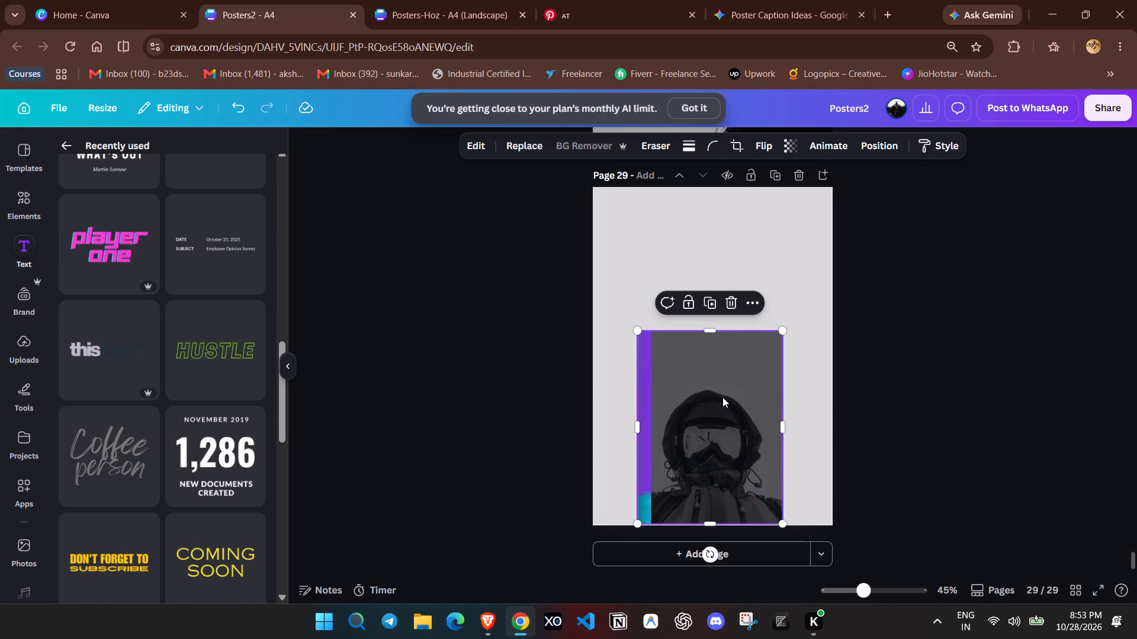
pyautogui.moveTo(740, 420); pyautogui.dragTo(700, 420)
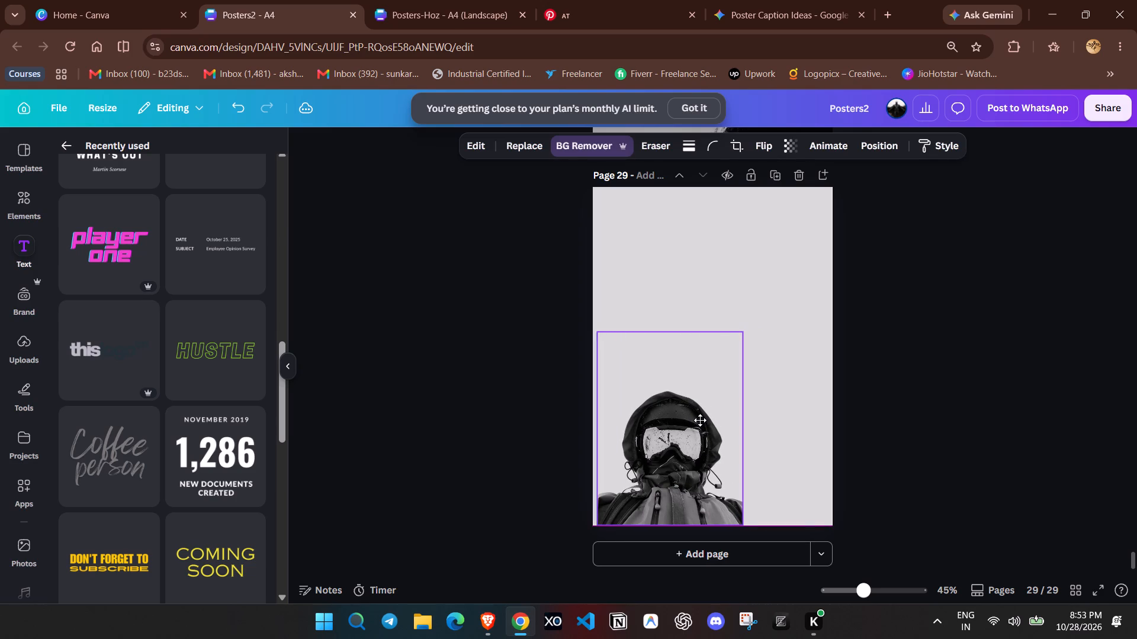
pyautogui.moveTo(700, 420); pyautogui.dragTo(750, 361)
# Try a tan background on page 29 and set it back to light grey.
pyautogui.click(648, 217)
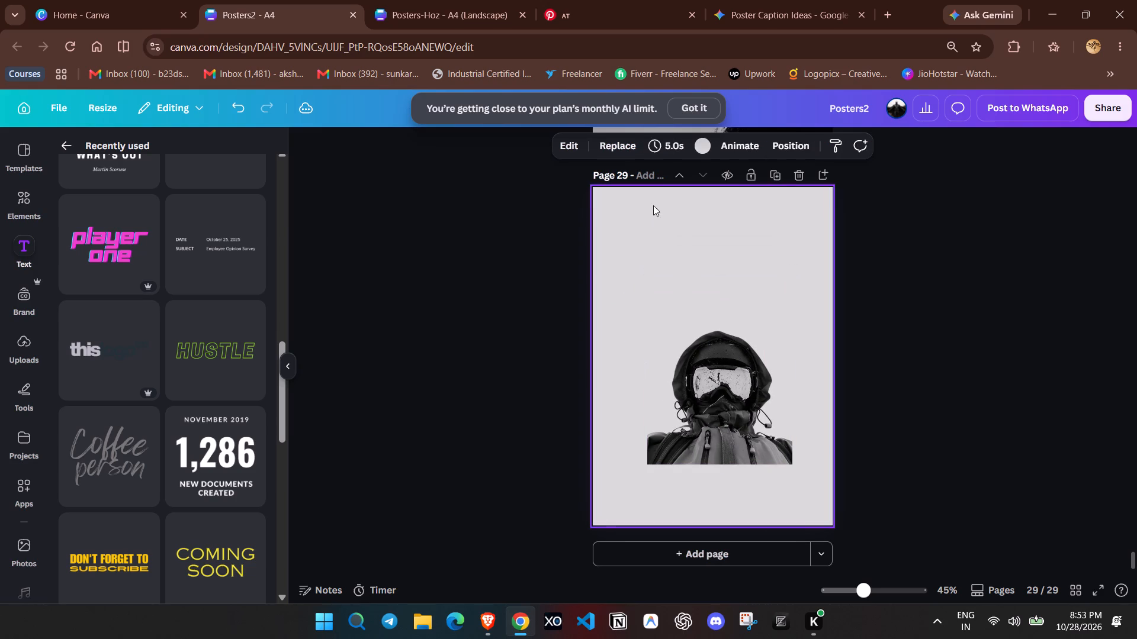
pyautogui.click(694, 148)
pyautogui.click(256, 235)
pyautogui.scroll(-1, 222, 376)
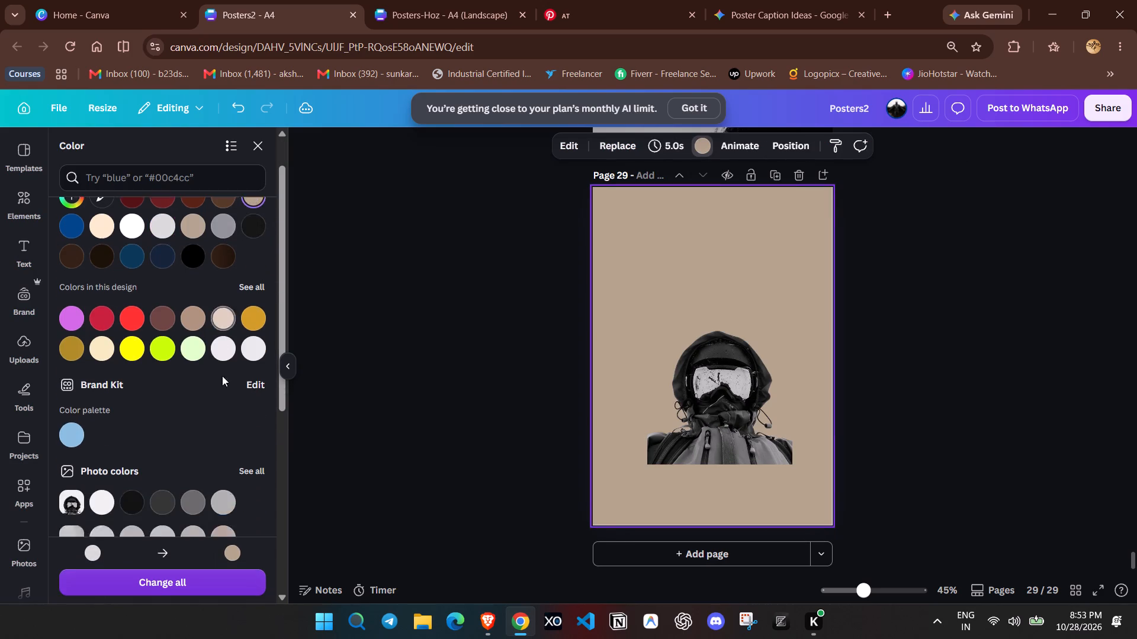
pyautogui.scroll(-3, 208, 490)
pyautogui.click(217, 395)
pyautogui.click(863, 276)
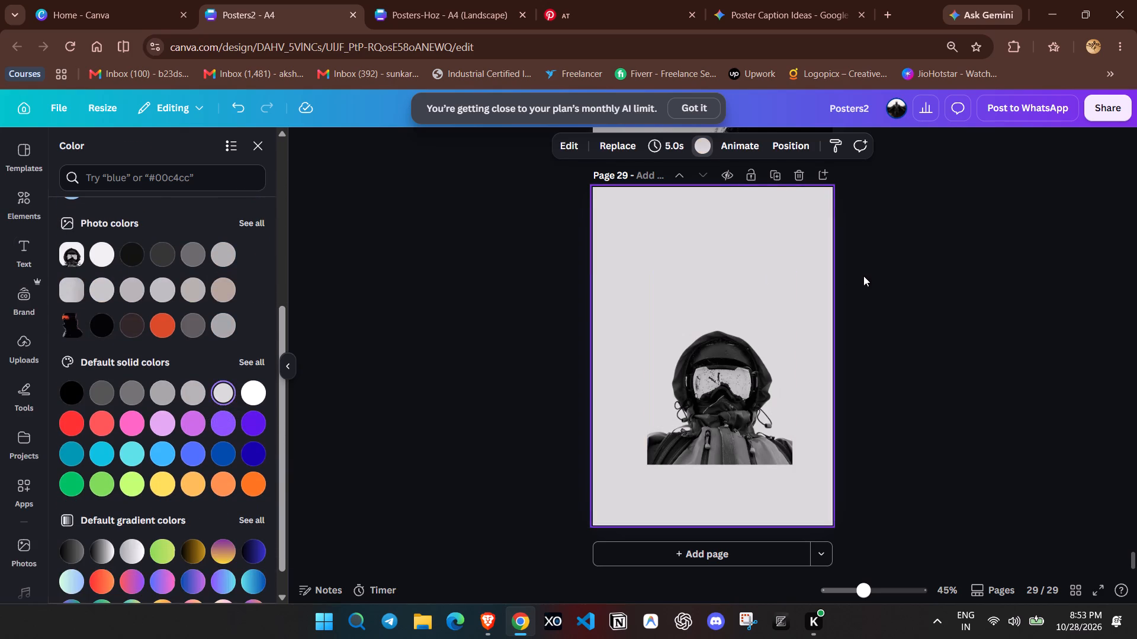
# Crop the empty area above the goggles cutout and enlarge it to span the full width of page 29's lower part.
pyautogui.moveTo(719, 385); pyautogui.dragTo(666, 444)
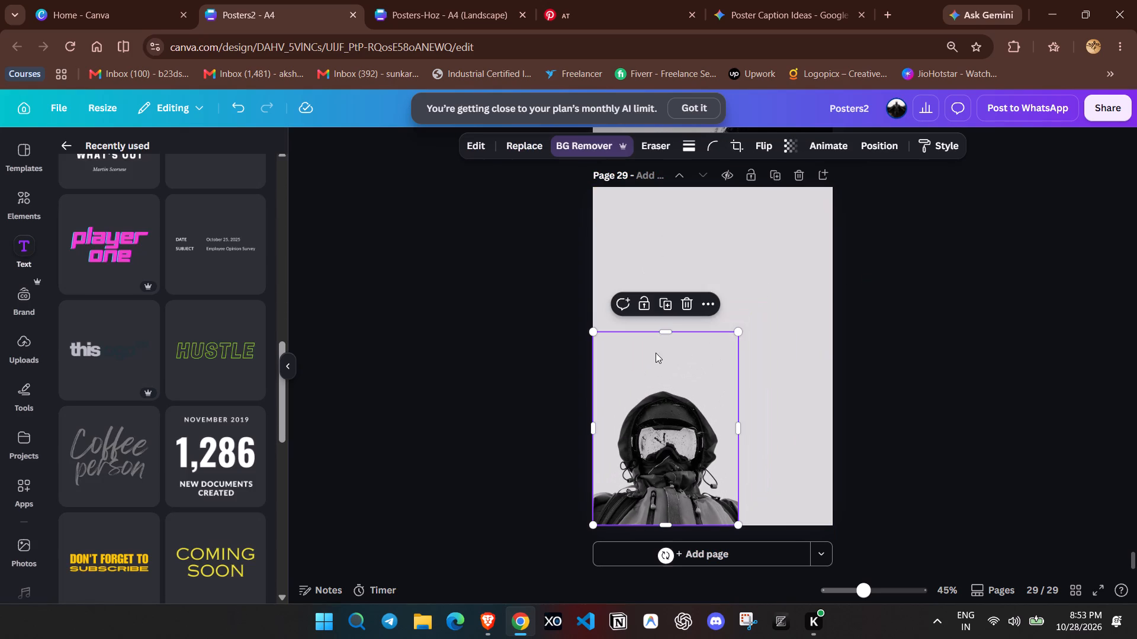
pyautogui.moveTo(667, 335); pyautogui.dragTo(669, 390)
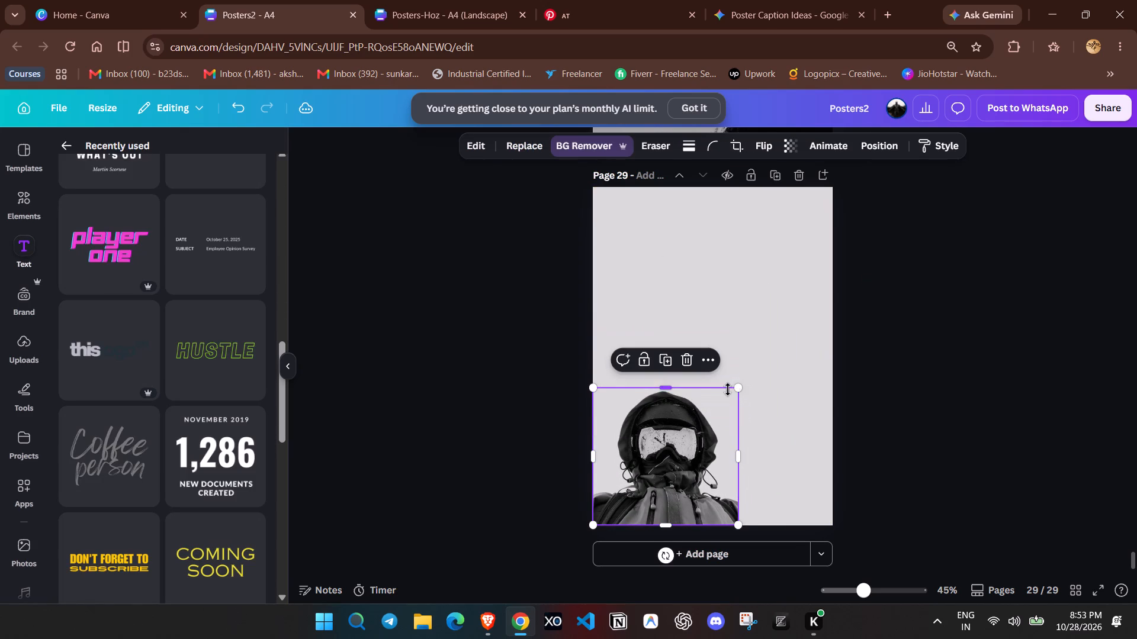
pyautogui.moveTo(740, 388); pyautogui.dragTo(847, 311)
pyautogui.click(926, 283)
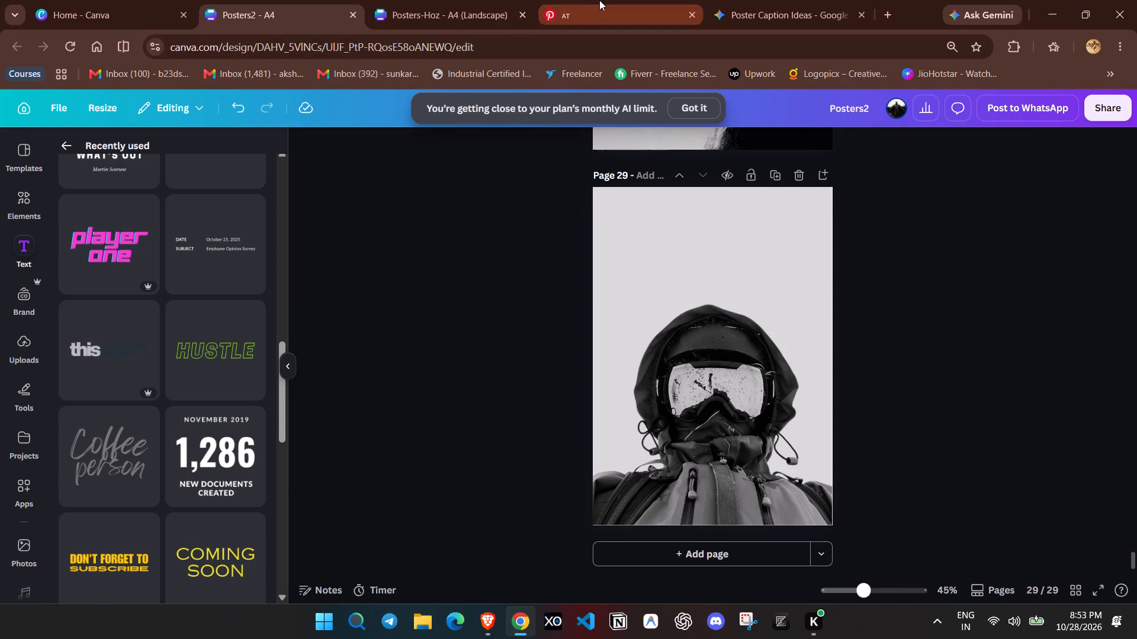
# Browse the images related to the Blue Angels pin on Pinterest for caption and layout ideas.
pyautogui.click(599, 0)
pyautogui.click(91, 170)
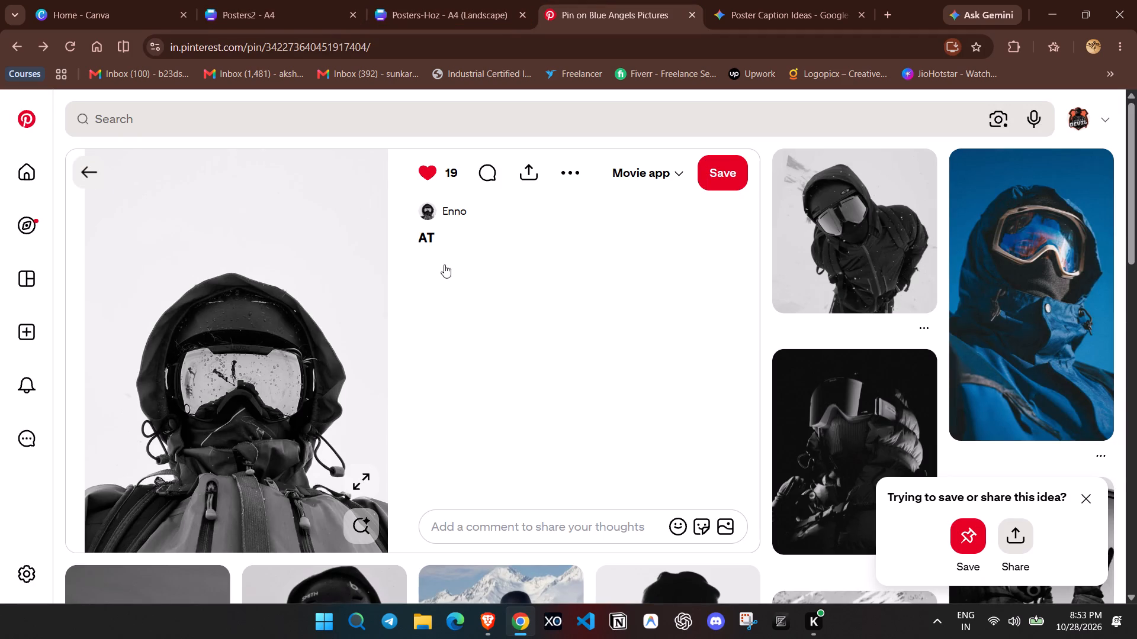
pyautogui.scroll(2, 521, 283)
pyautogui.scroll(-2, 521, 283)
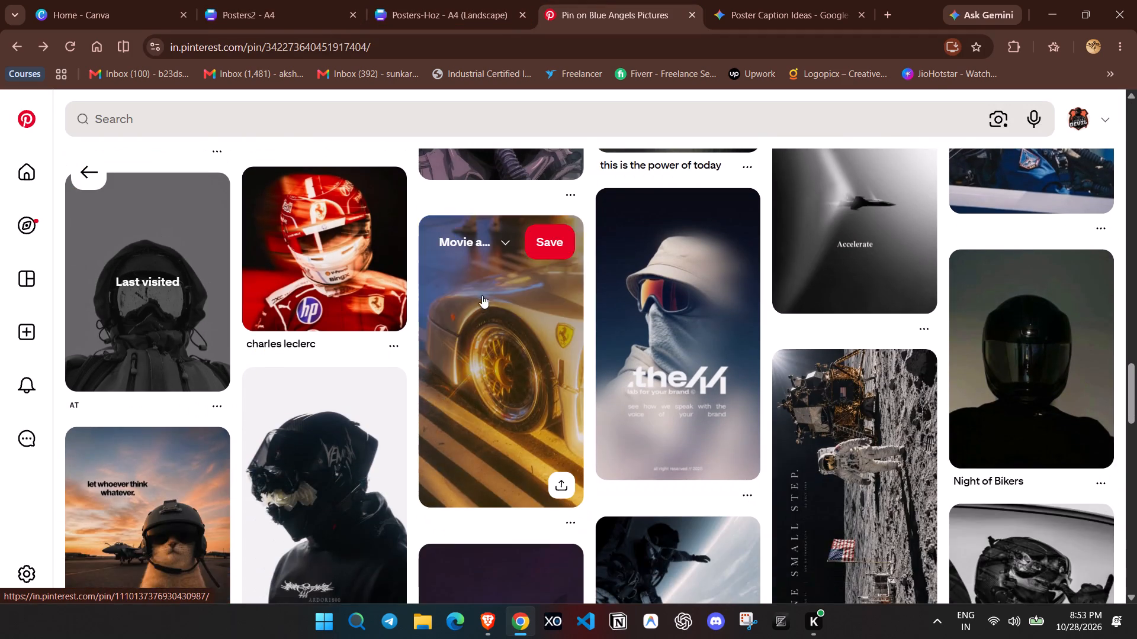
pyautogui.scroll(-4, 487, 299)
pyautogui.scroll(2, 490, 299)
pyautogui.scroll(-2, 490, 299)
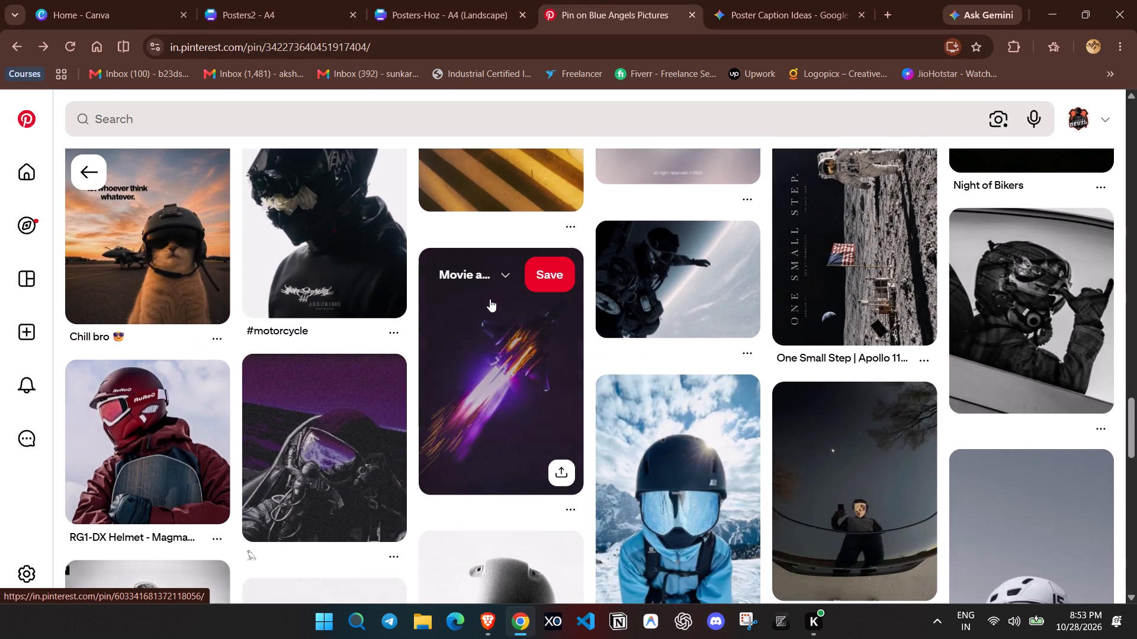
pyautogui.scroll(-2, 490, 299)
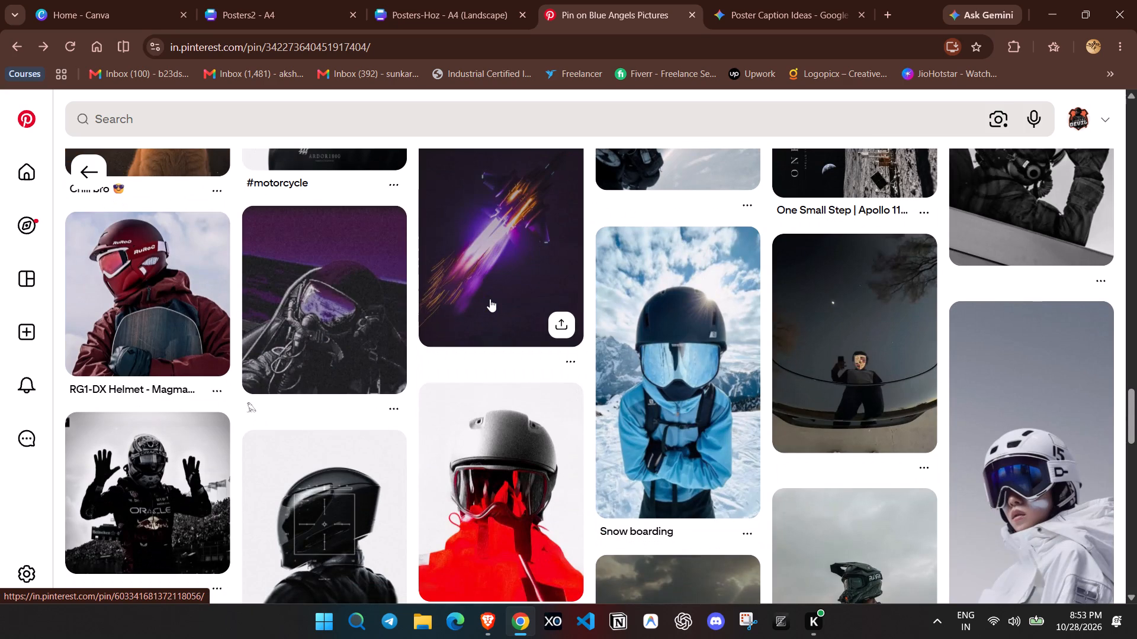
pyautogui.scroll(-2, 490, 299)
pyautogui.scroll(13, 490, 299)
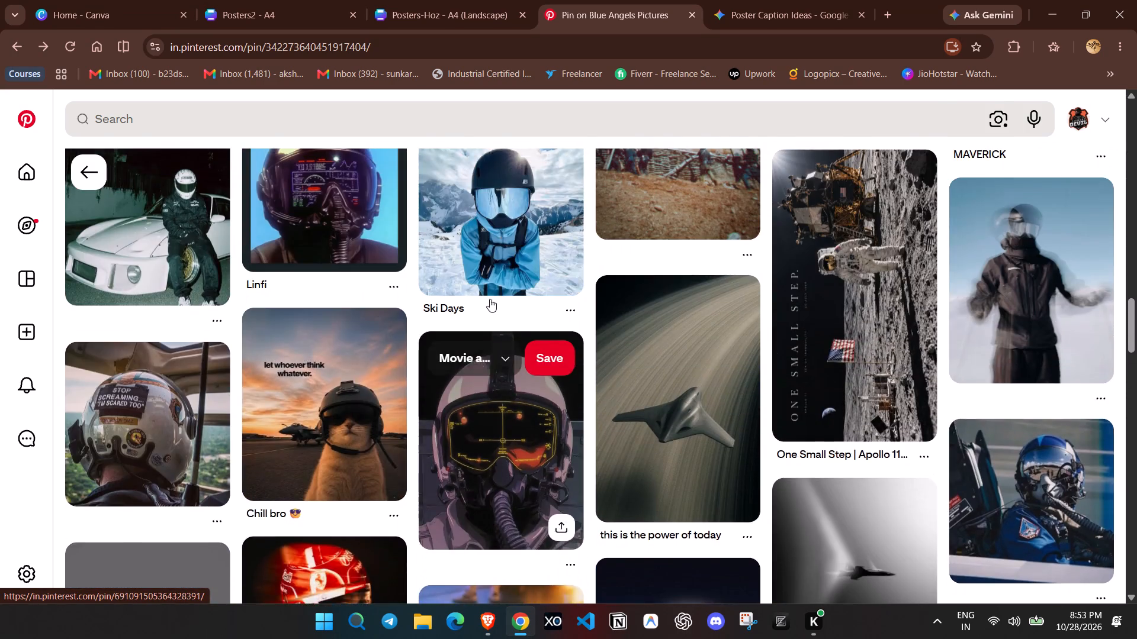
pyautogui.scroll(3, 490, 299)
pyautogui.scroll(-8, 490, 299)
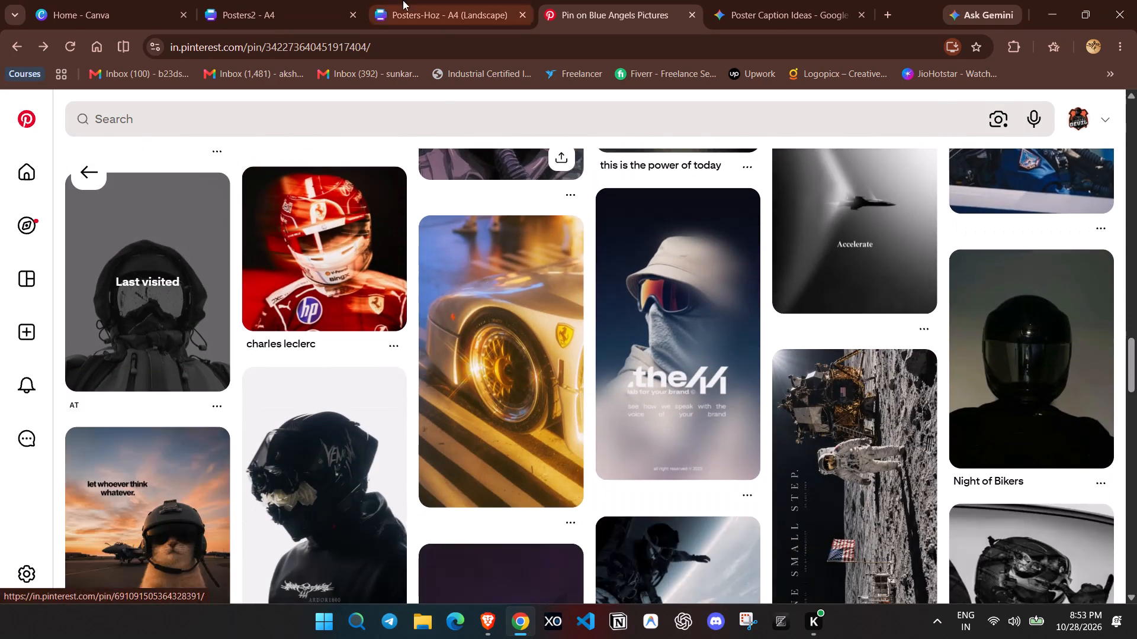
# Add the "this week>" text combination above the figure on page 29 of Posters2, ungroup it and delete the "week>" line.
pyautogui.click(296, 0)
pyautogui.scroll(-3, 171, 382)
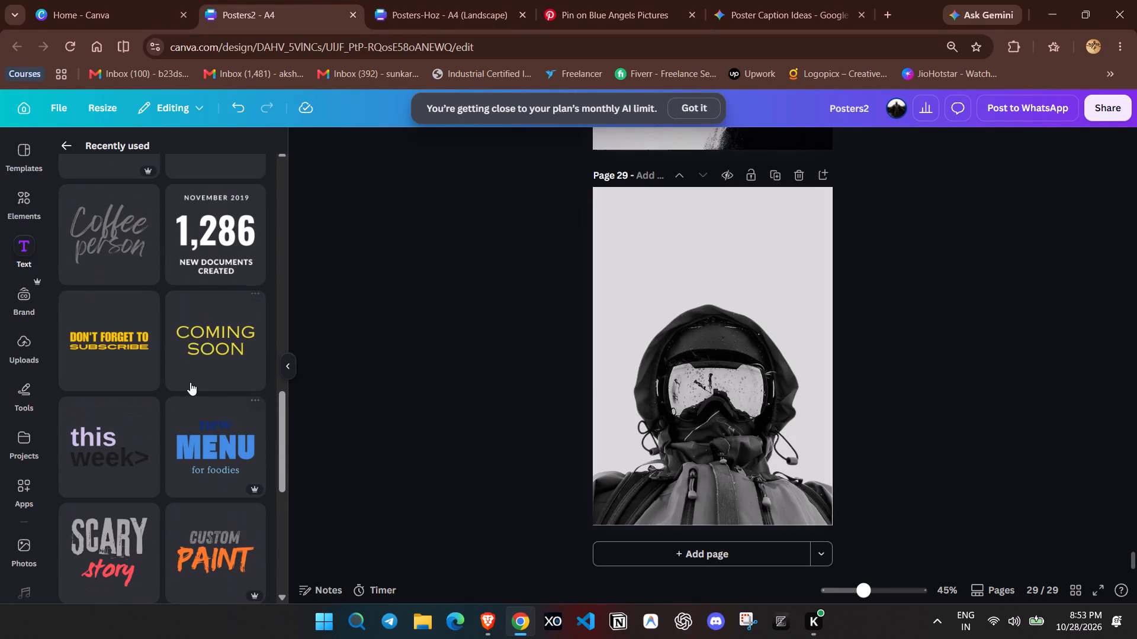
pyautogui.click(129, 448)
pyautogui.moveTo(714, 358); pyautogui.dragTo(705, 282)
pyautogui.click(616, 135)
pyautogui.click(880, 257)
pyautogui.moveTo(698, 277); pyautogui.dragTo(740, 257)
pyautogui.click(740, 256)
pyautogui.click(711, 230)
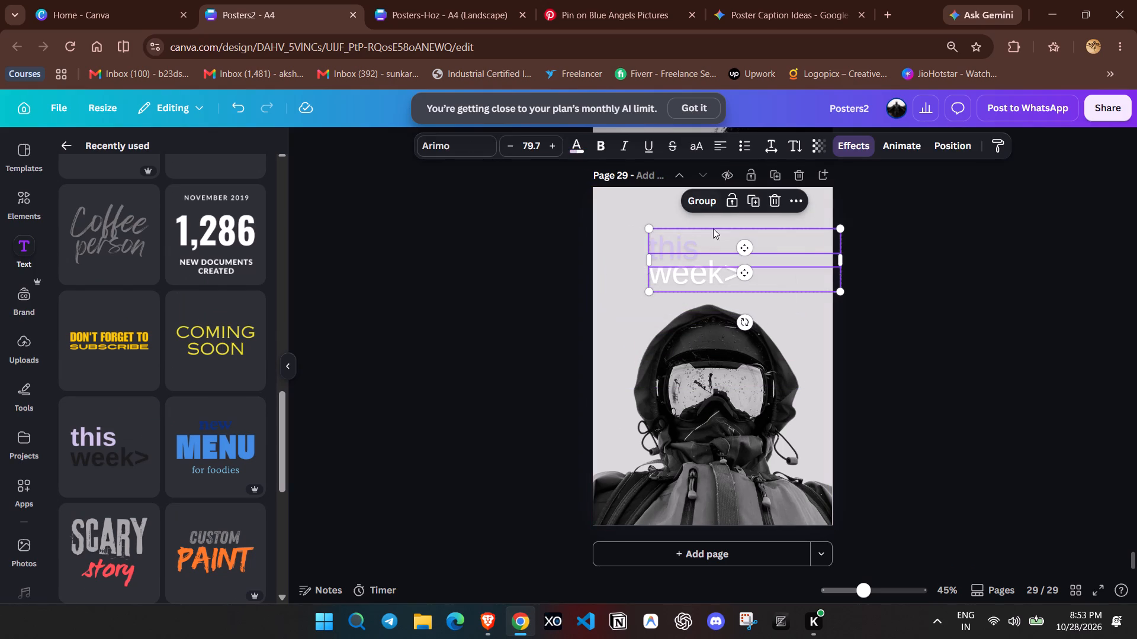
pyautogui.click(881, 244)
pyautogui.click(783, 277)
pyautogui.click(766, 229)
# Replace the word "this" with "Fly High." and narrow its text box to fit the words.
pyautogui.doubleClick(741, 251)
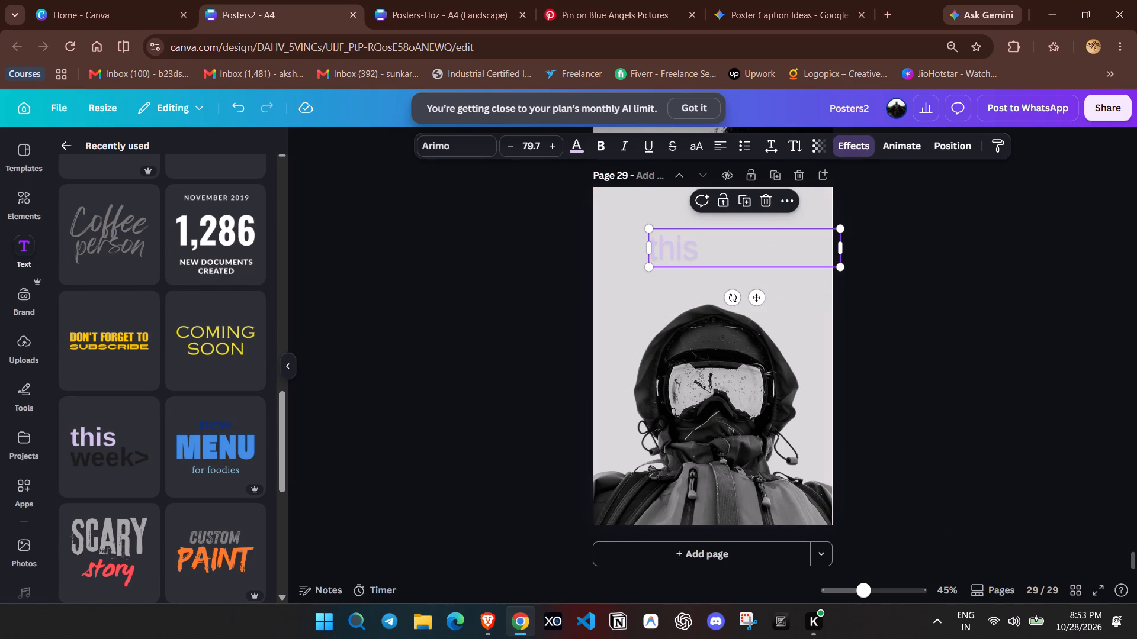
pyautogui.write('FLy')
pyautogui.press('BackSpace')
pyautogui.press('BackSpace')
pyautogui.write('ly High.')
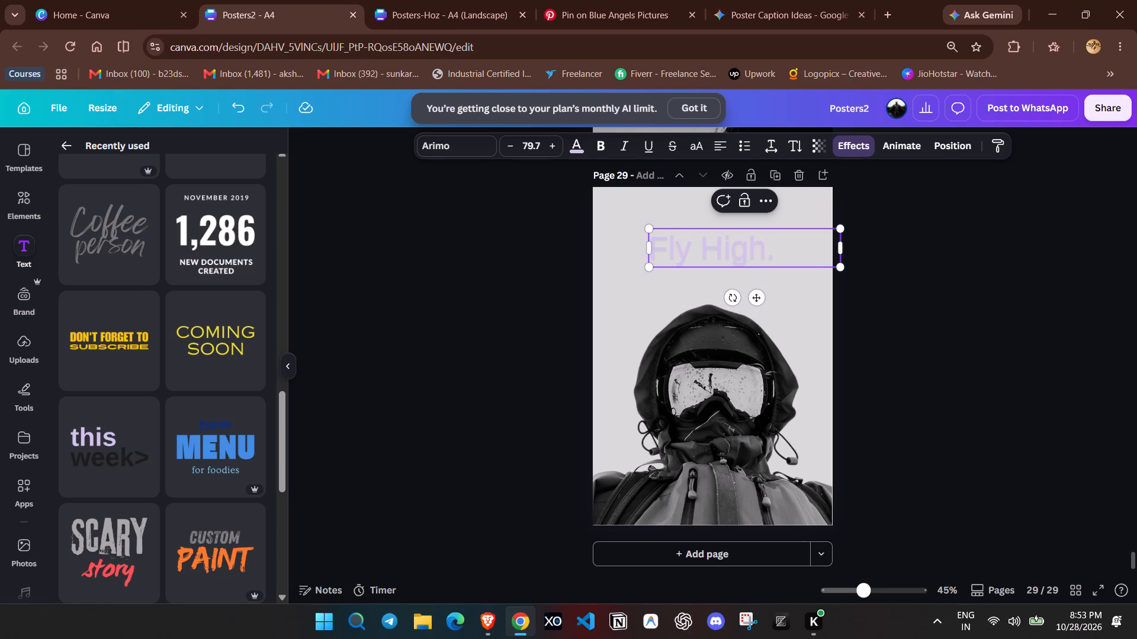
pyautogui.moveTo(843, 244); pyautogui.dragTo(781, 244)
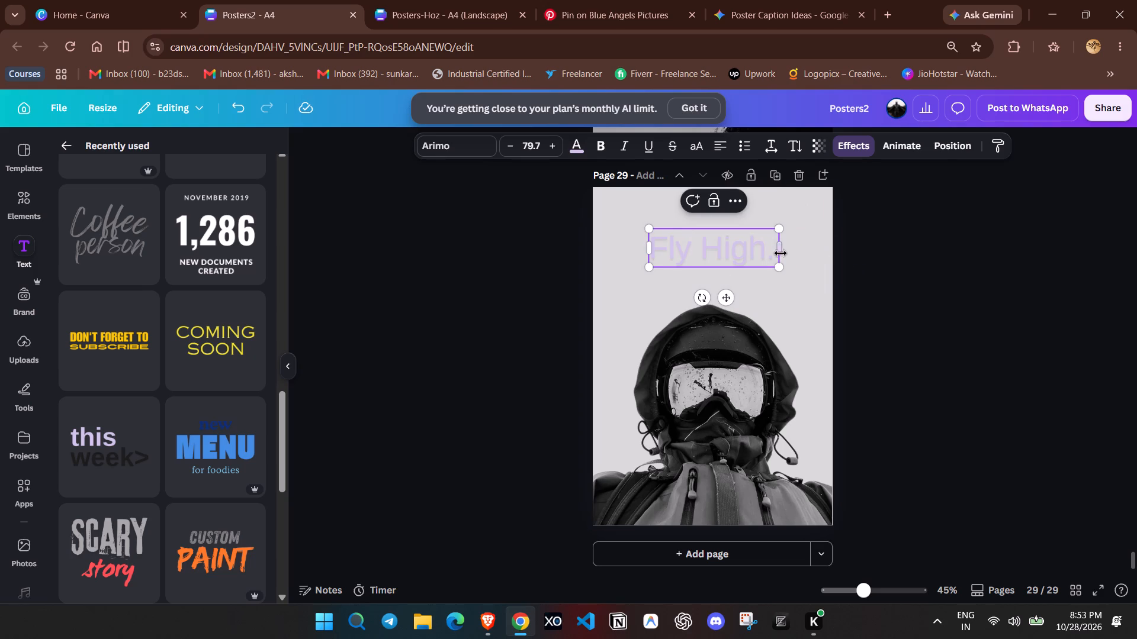
pyautogui.moveTo(779, 253); pyautogui.dragTo(772, 250)
pyautogui.click(775, 244)
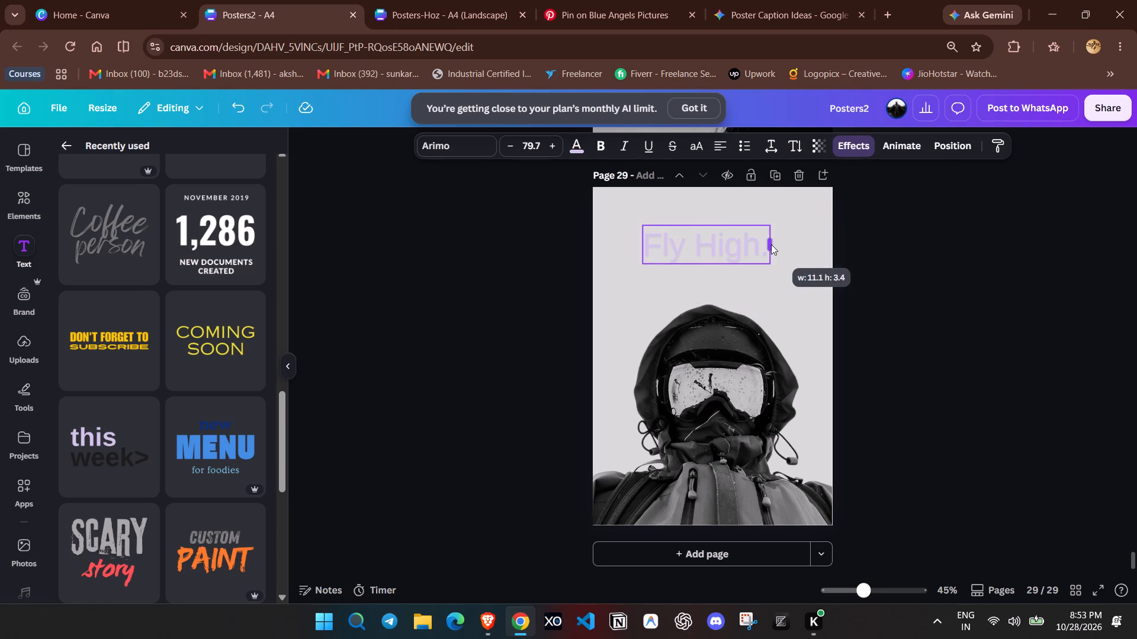
pyautogui.click(856, 236)
# Enlarge the "Fly High." text to size 134 and centre it just above the figure's hood.
pyautogui.moveTo(749, 249); pyautogui.dragTo(764, 330)
pyautogui.moveTo(785, 306); pyautogui.dragTo(837, 264)
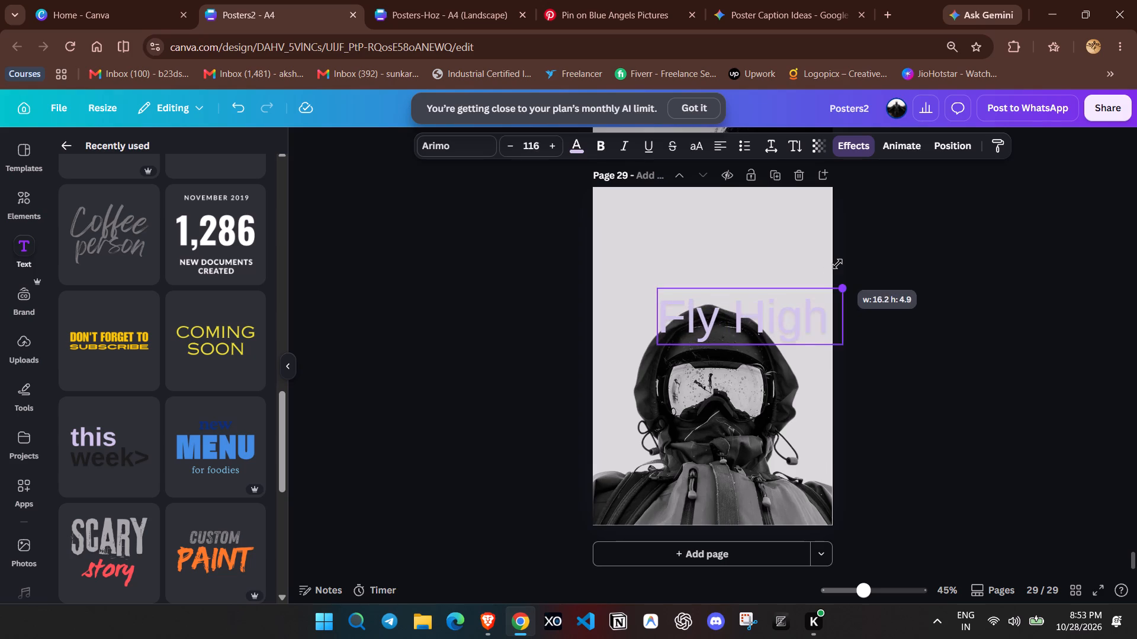
pyautogui.moveTo(837, 264); pyautogui.dragTo(860, 241)
pyautogui.moveTo(771, 336); pyautogui.dragTo(723, 328)
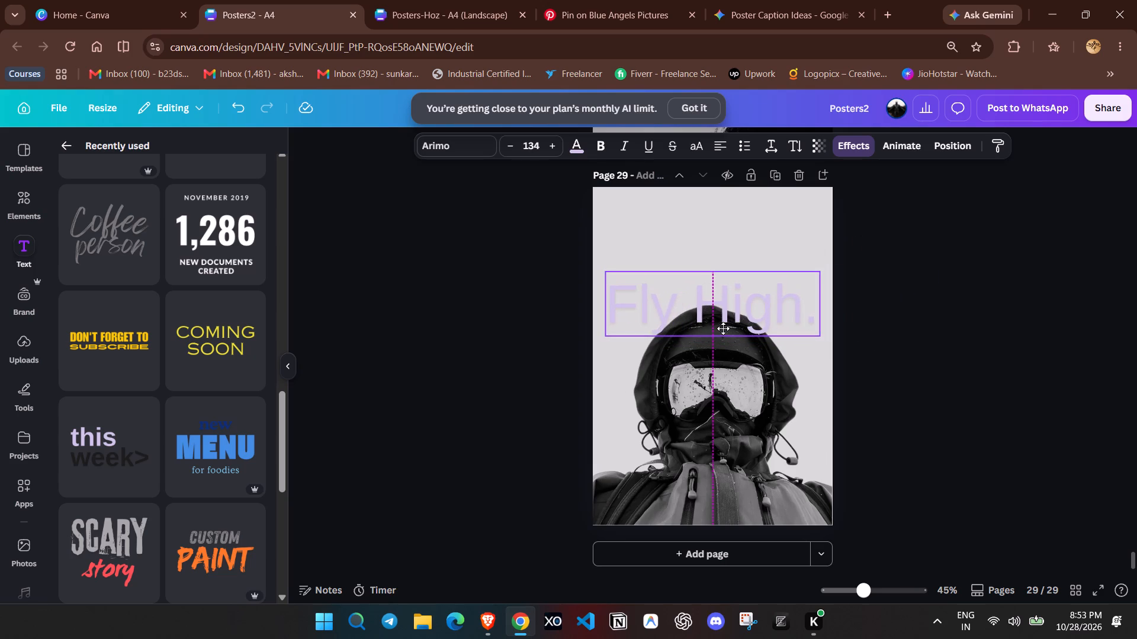
pyautogui.moveTo(723, 328); pyautogui.dragTo(722, 310)
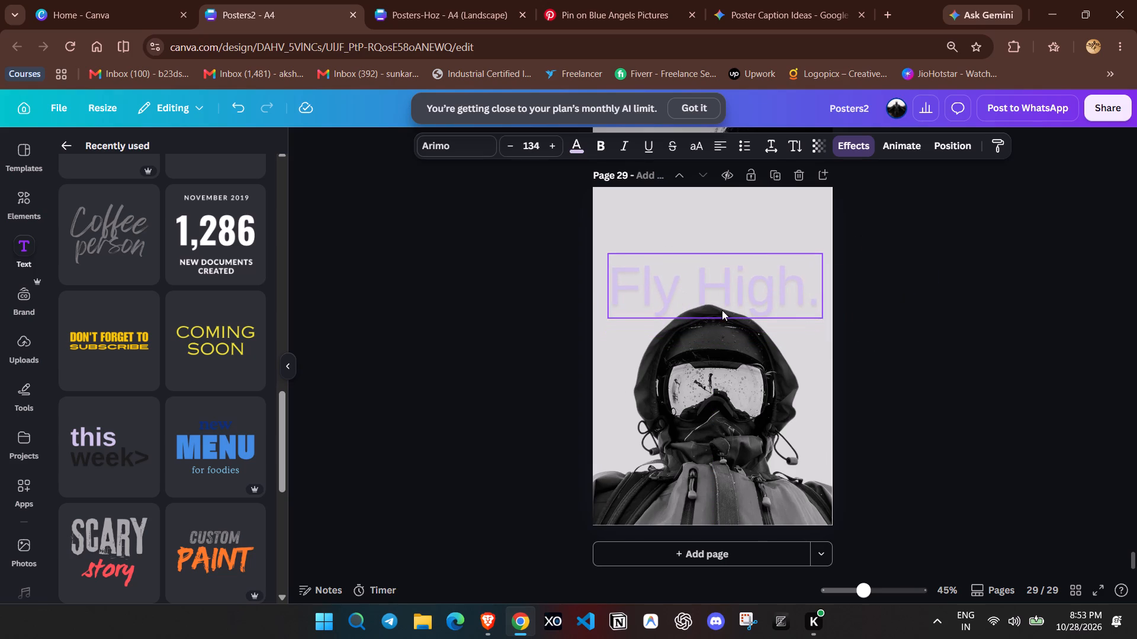
# Move the hooded figure slightly down page 29 so its hood sits just below the "Fly High." text.
pyautogui.click(702, 422)
pyautogui.moveTo(718, 399); pyautogui.dragTo(716, 408)
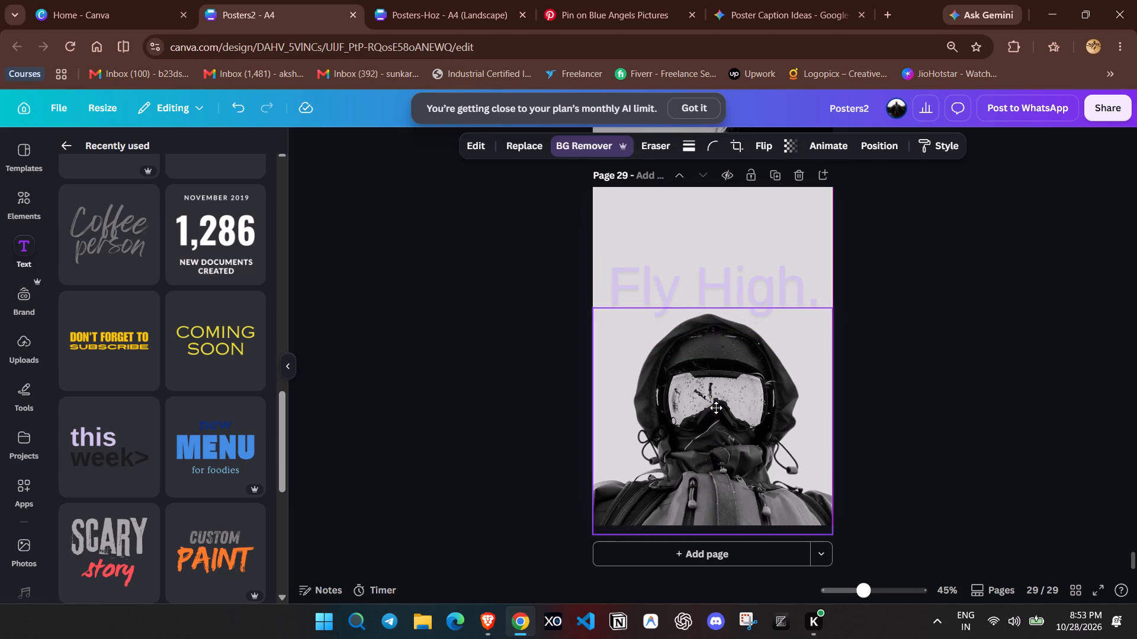
pyautogui.moveTo(716, 408); pyautogui.dragTo(720, 427)
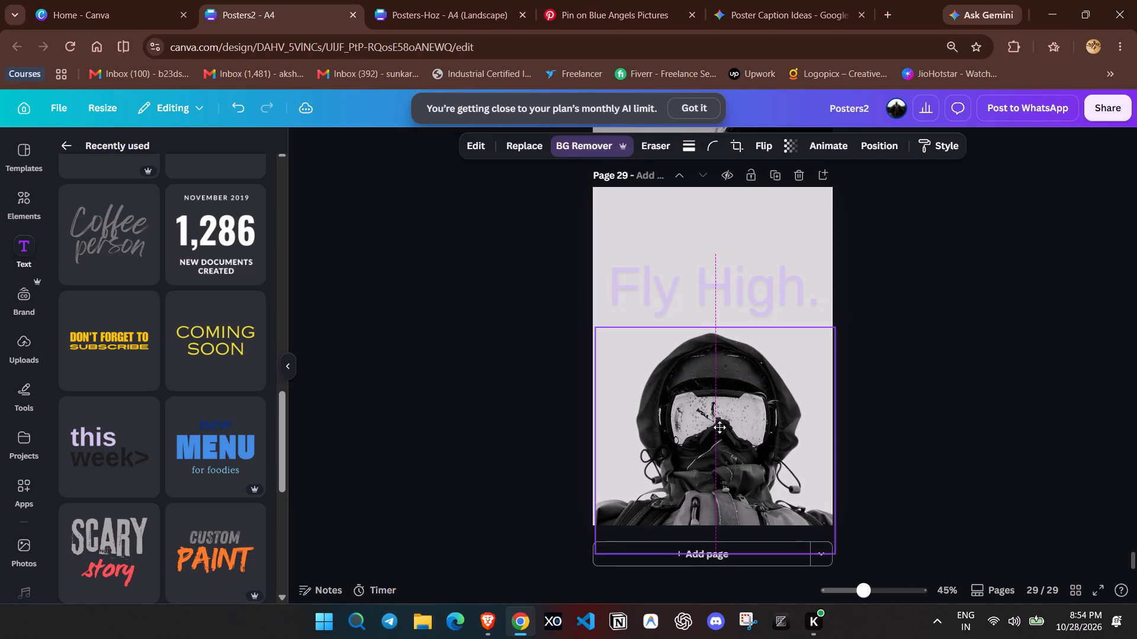
pyautogui.moveTo(720, 427); pyautogui.dragTo(718, 421)
pyautogui.click(964, 406)
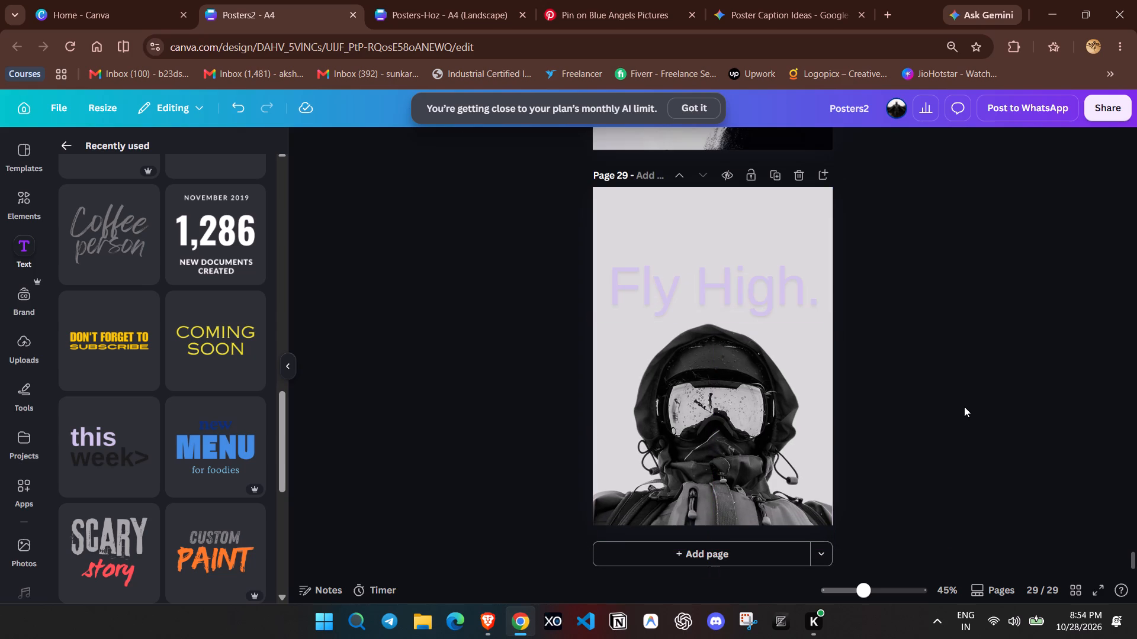
# Lower the "Fly High." text so it overlaps the top of the hood, and try to send it backward.
pyautogui.moveTo(769, 291); pyautogui.dragTo(768, 322)
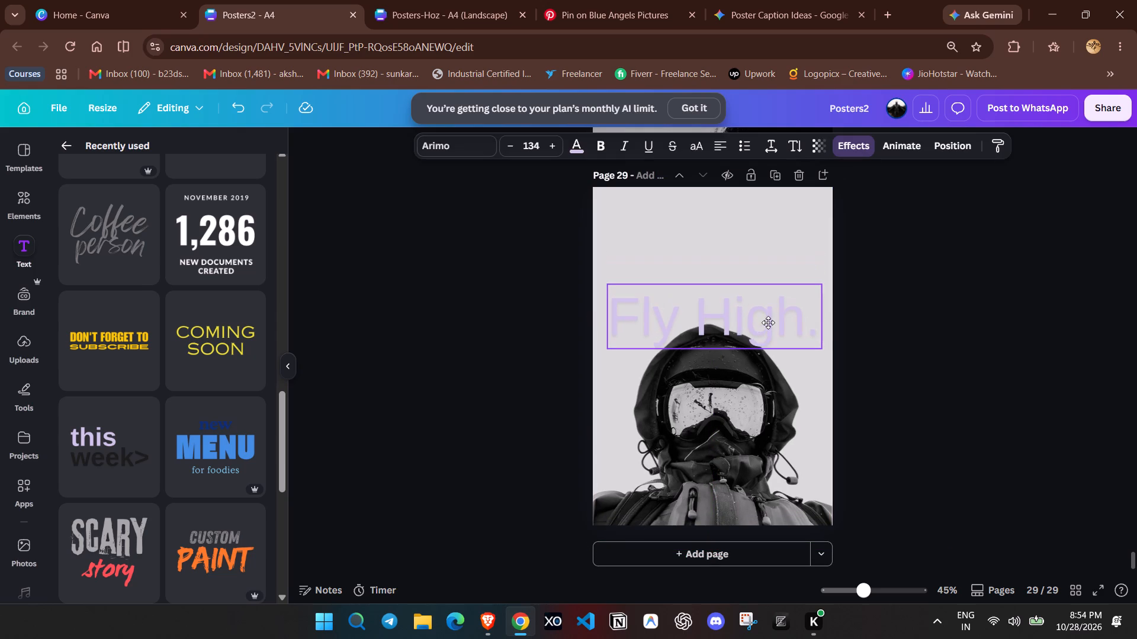
pyautogui.moveTo(768, 322); pyautogui.dragTo(767, 321)
pyautogui.moveTo(767, 321); pyautogui.dragTo(765, 314)
pyautogui.rightClick(763, 312)
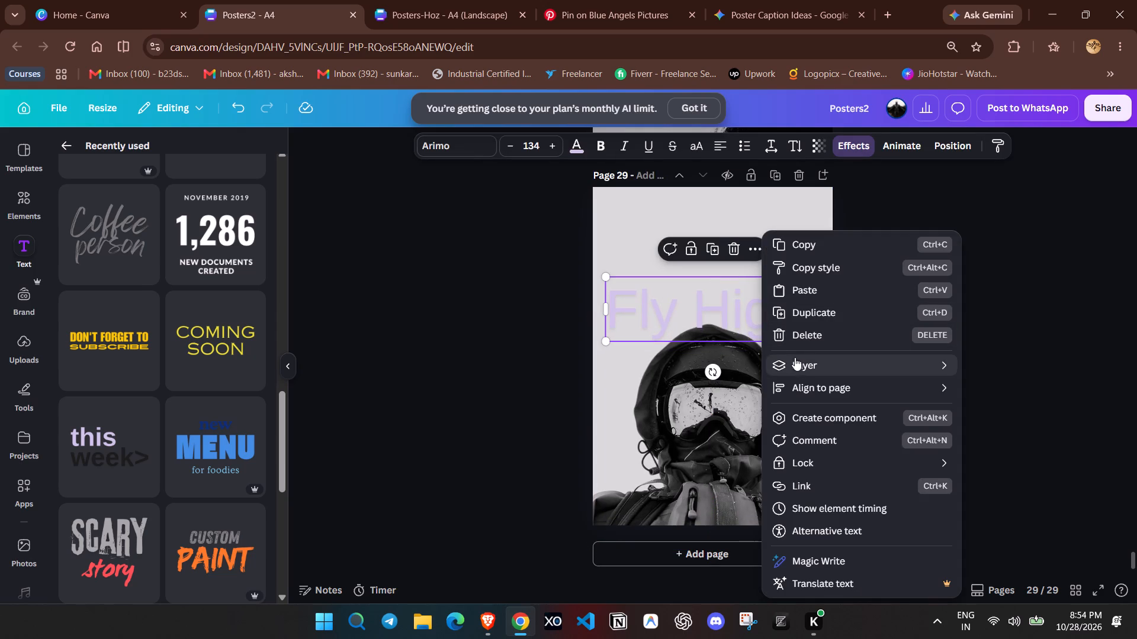
pyautogui.click(1022, 414)
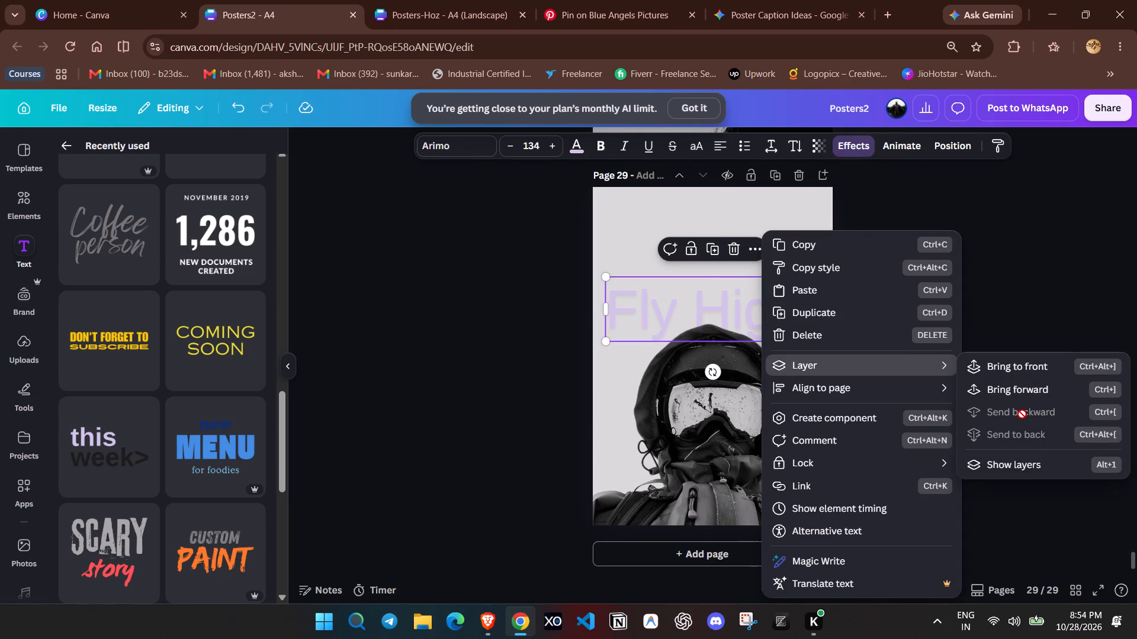
pyautogui.click(1038, 281)
# Try purple on the "Fly High." text and set it to the dark blue from the design's colors.
pyautogui.click(572, 150)
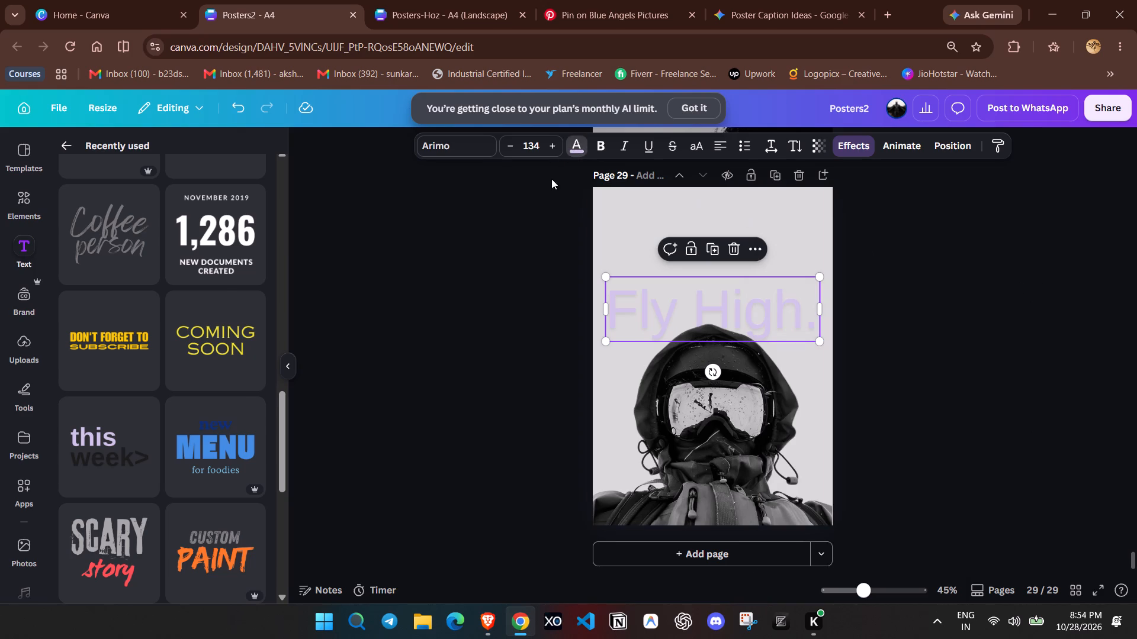
pyautogui.click(160, 244)
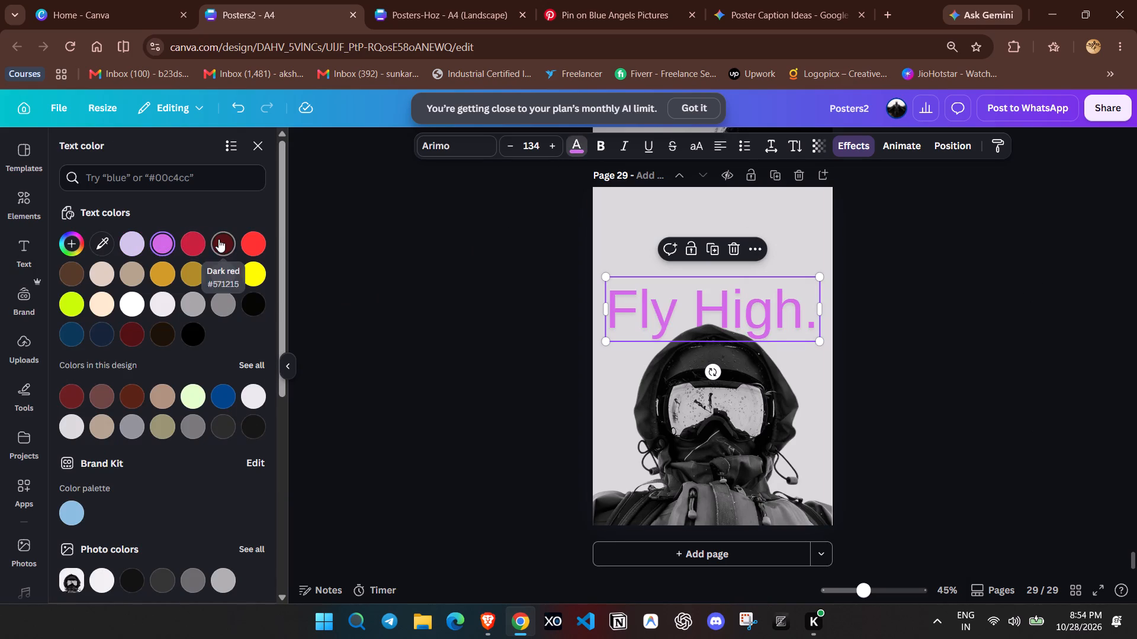
pyautogui.scroll(-2, 205, 260)
pyautogui.click(222, 248)
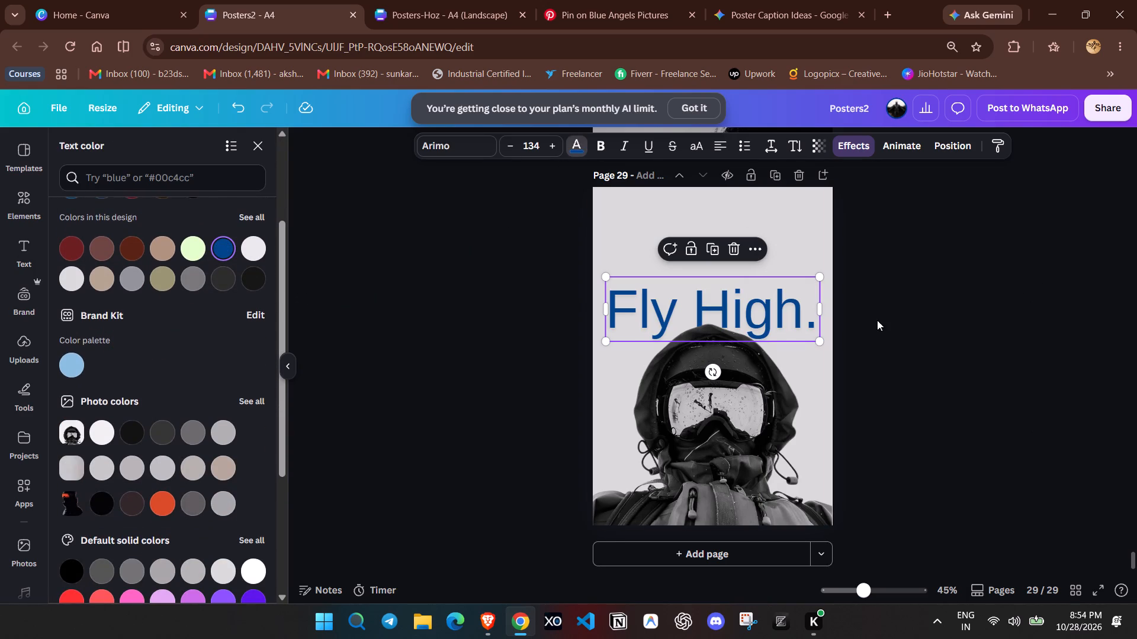
pyautogui.click(965, 320)
pyautogui.click(875, 279)
# Check the Posters-Hoz design and the related Pinterest images for reference, and return to Posters2.
pyautogui.click(461, 0)
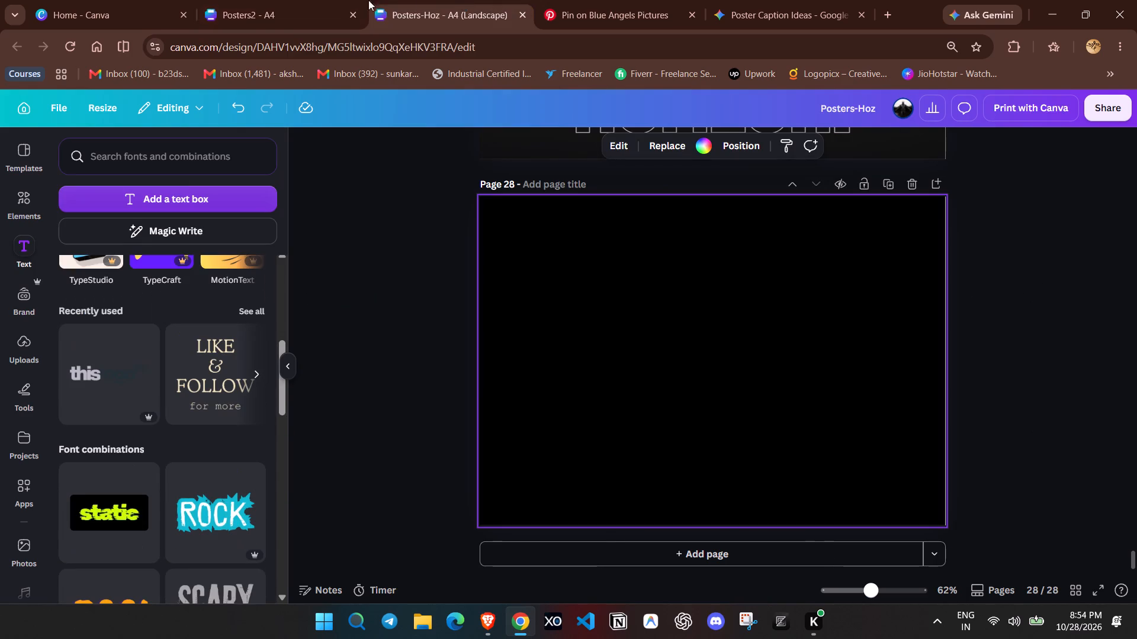
pyautogui.click(657, 0)
pyautogui.scroll(5, 558, 194)
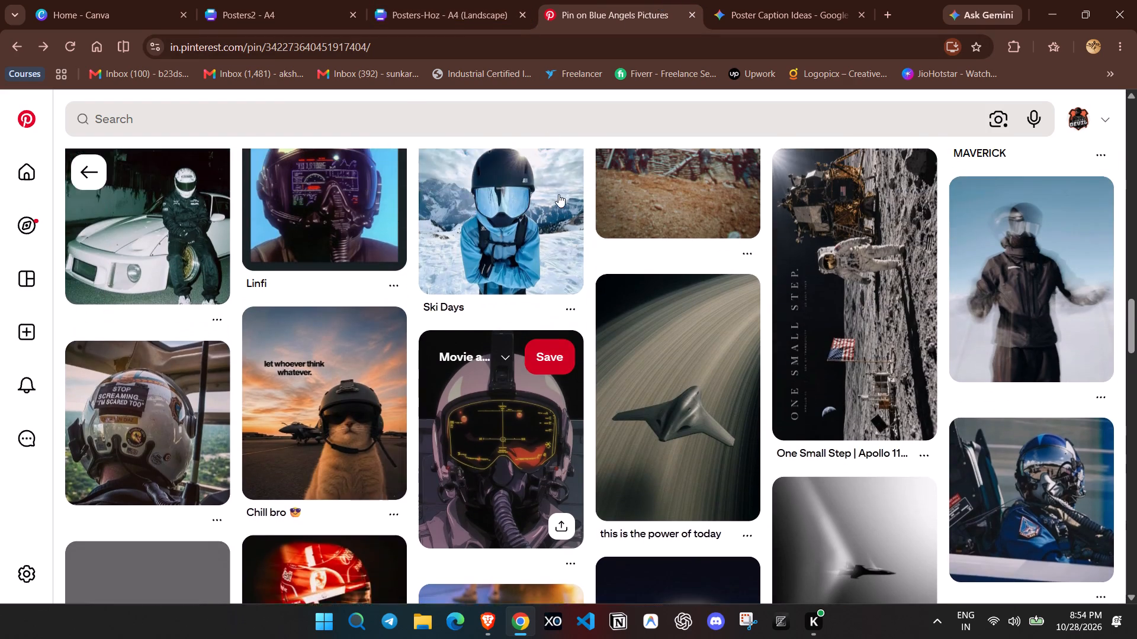
pyautogui.scroll(4, 558, 194)
pyautogui.scroll(-4, 558, 194)
pyautogui.click(334, 0)
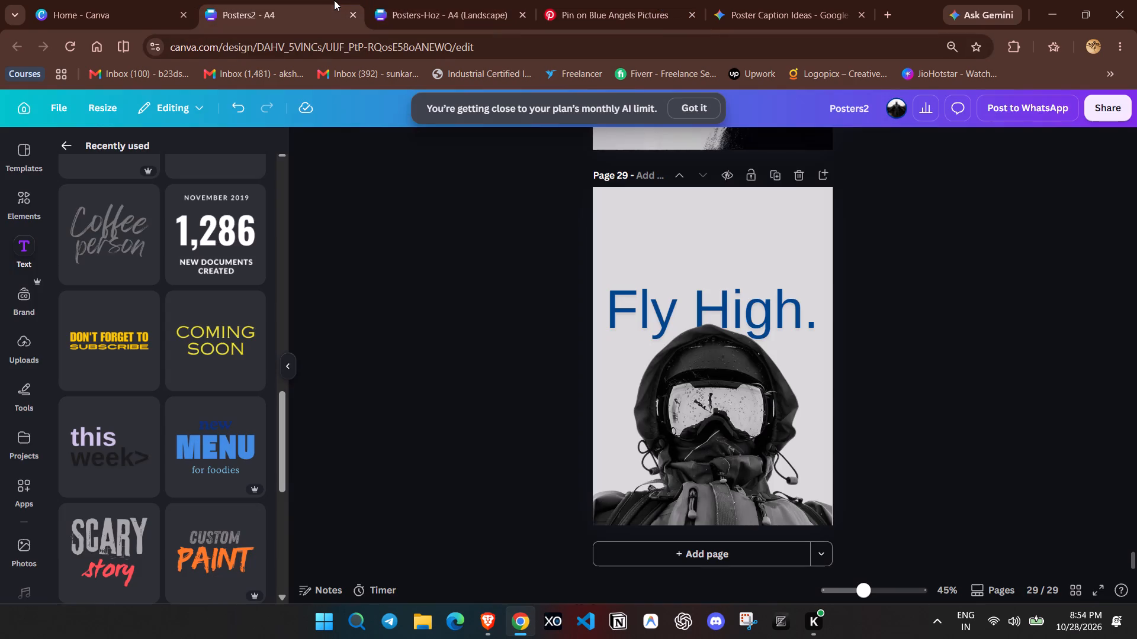
# Fine-tune the "Fly High." text on page 29, keeping it horizontally centred with its box about 18.8 wide.
pyautogui.click(779, 312)
pyautogui.click(765, 296)
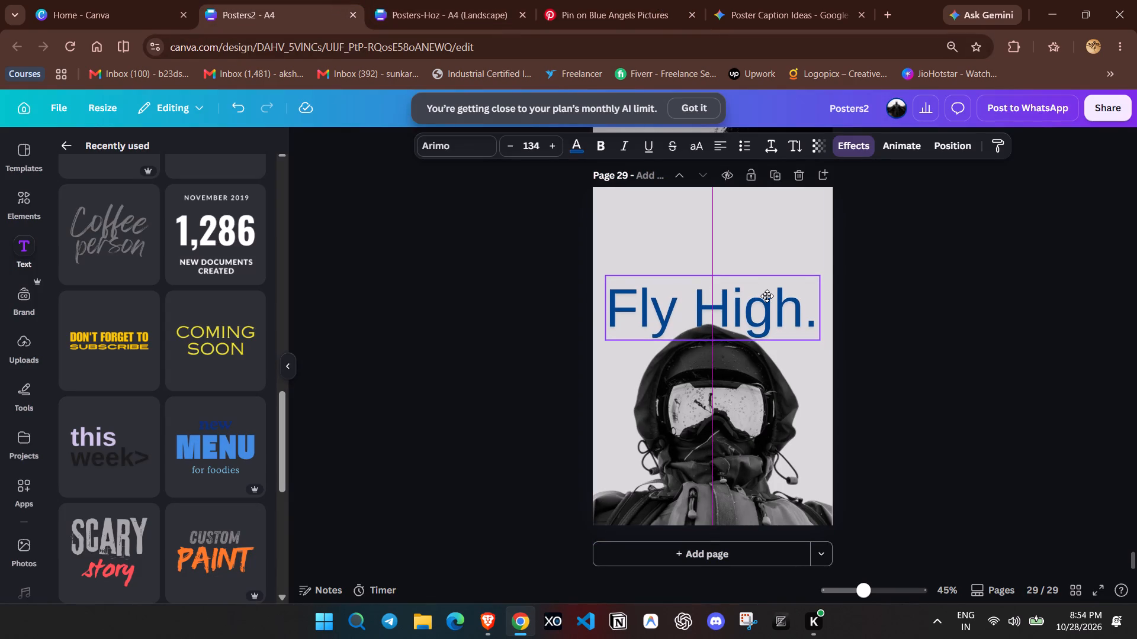
pyautogui.click(875, 277)
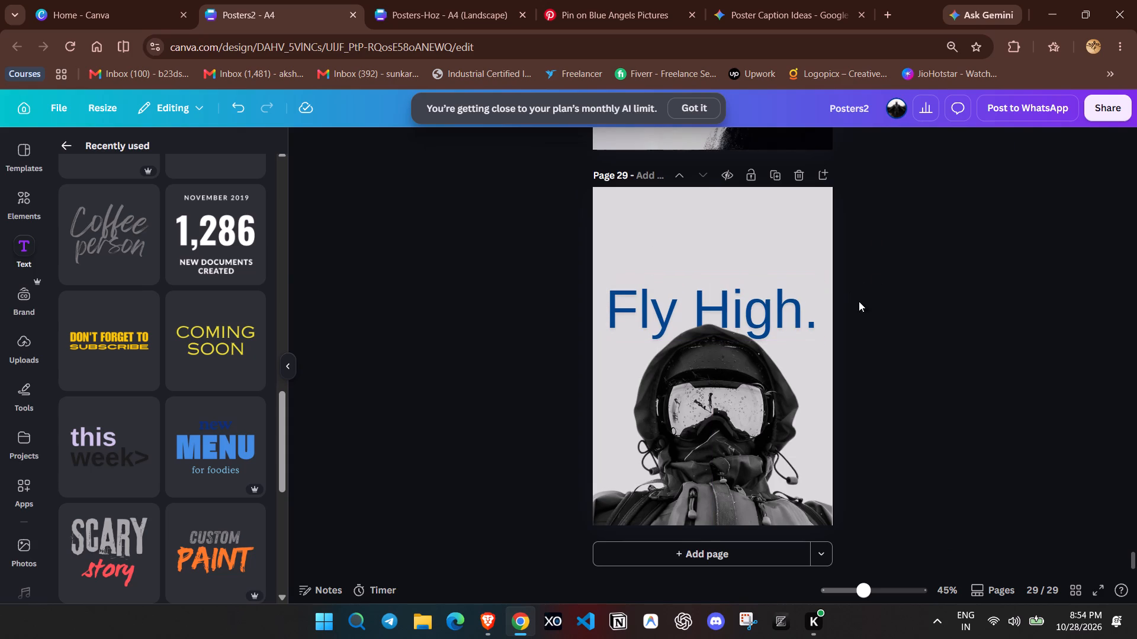
pyautogui.scroll(-4, 226, 427)
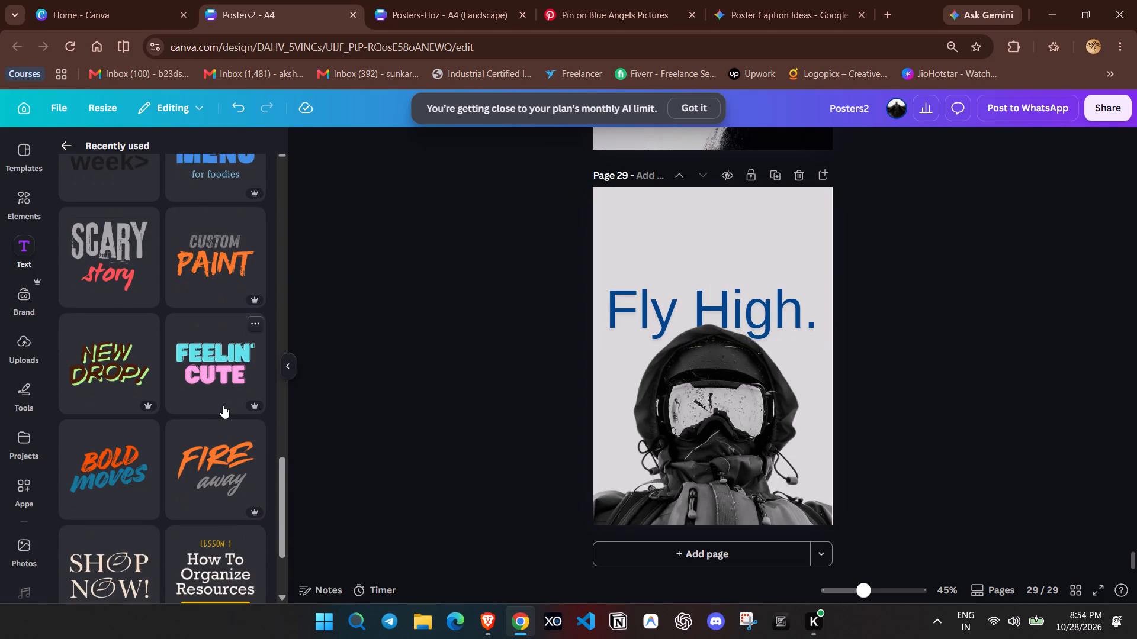
pyautogui.scroll(-4, 216, 409)
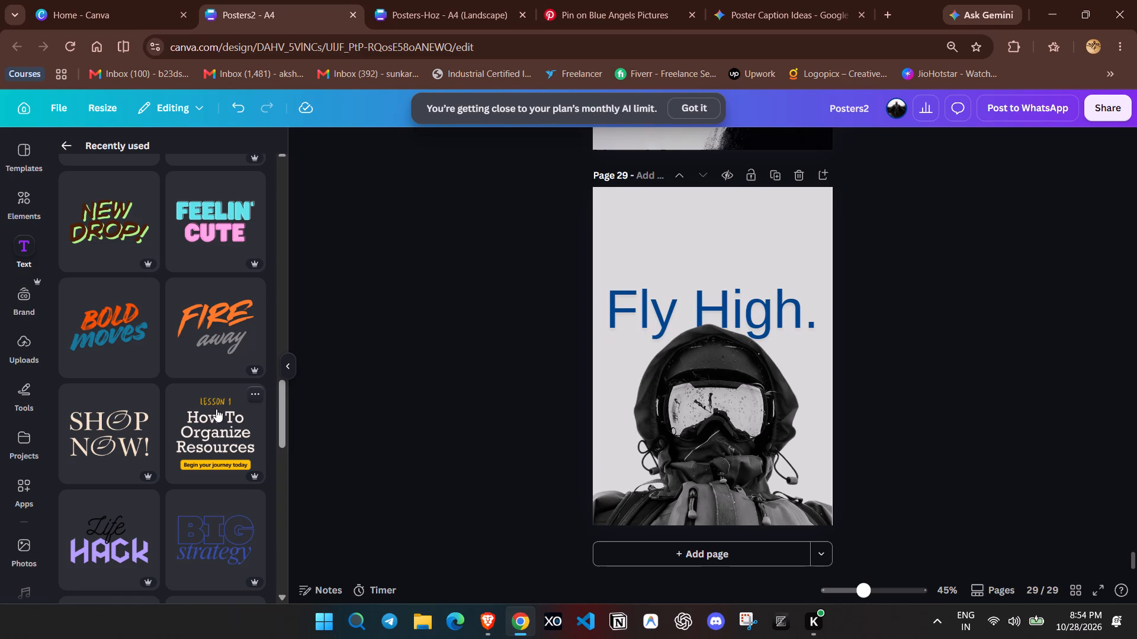
pyautogui.click(716, 301)
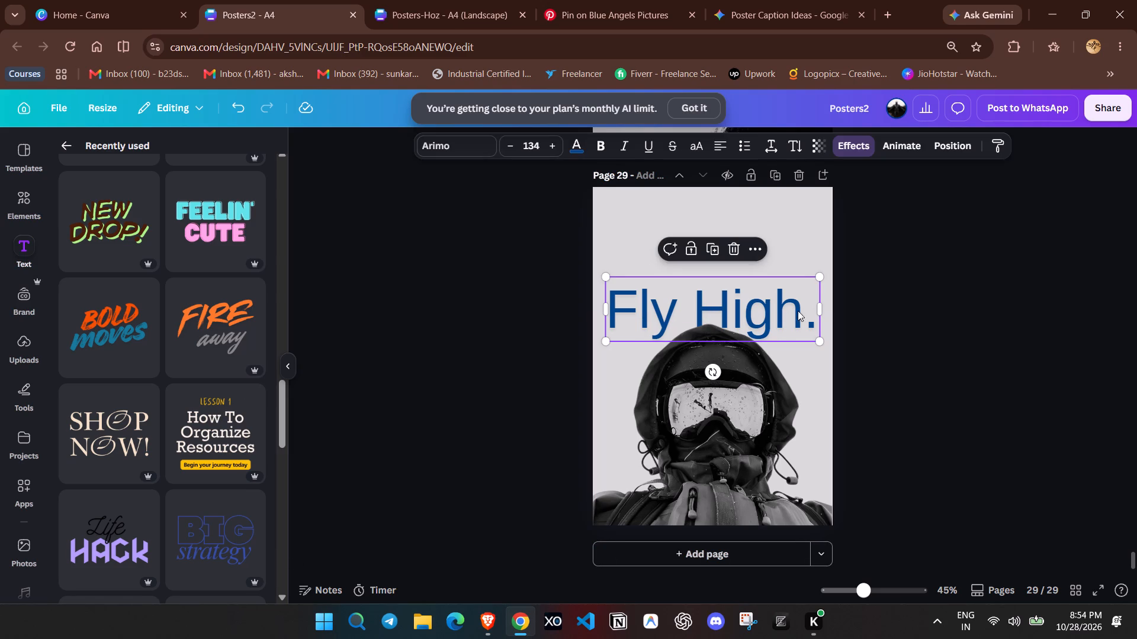
pyautogui.click(824, 314)
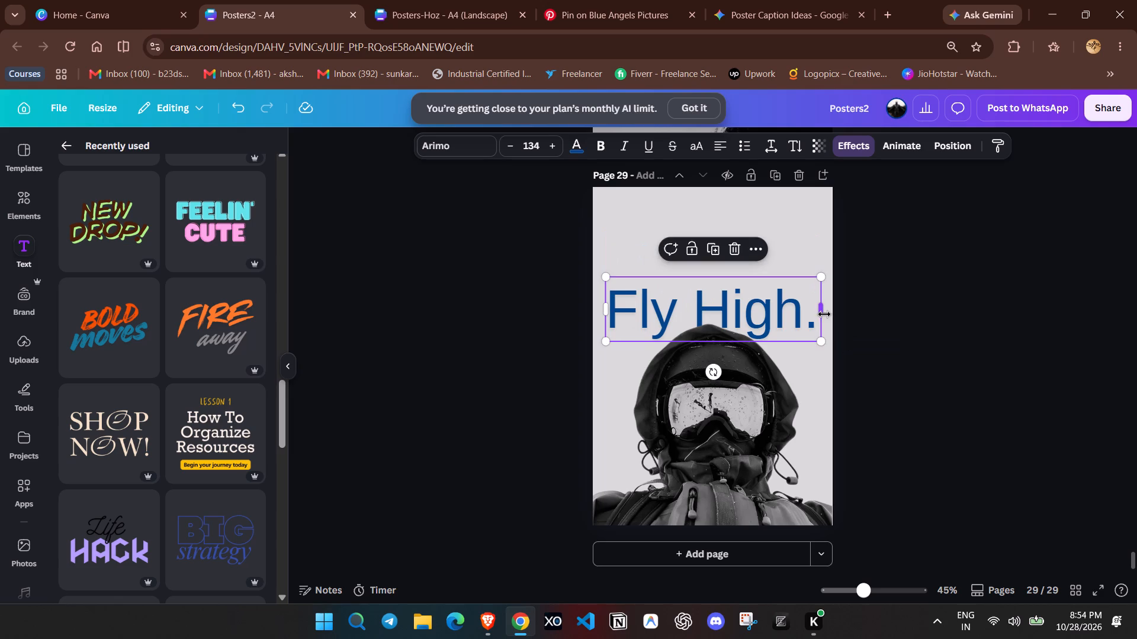
pyautogui.click(821, 312)
pyautogui.click(817, 292)
pyautogui.click(817, 292)
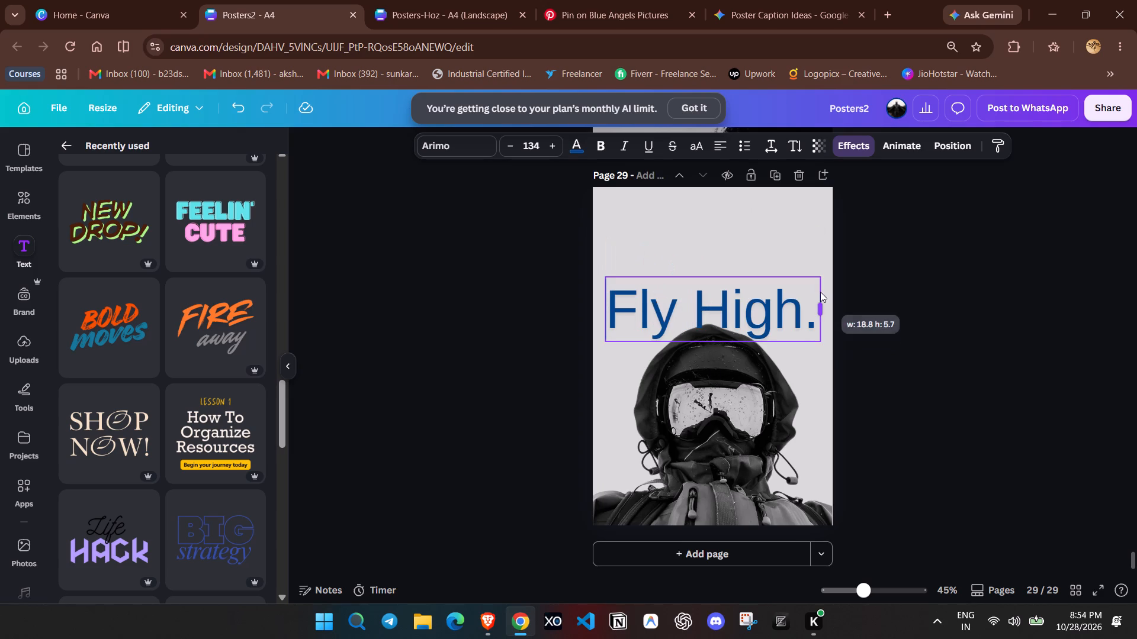
pyautogui.click(882, 309)
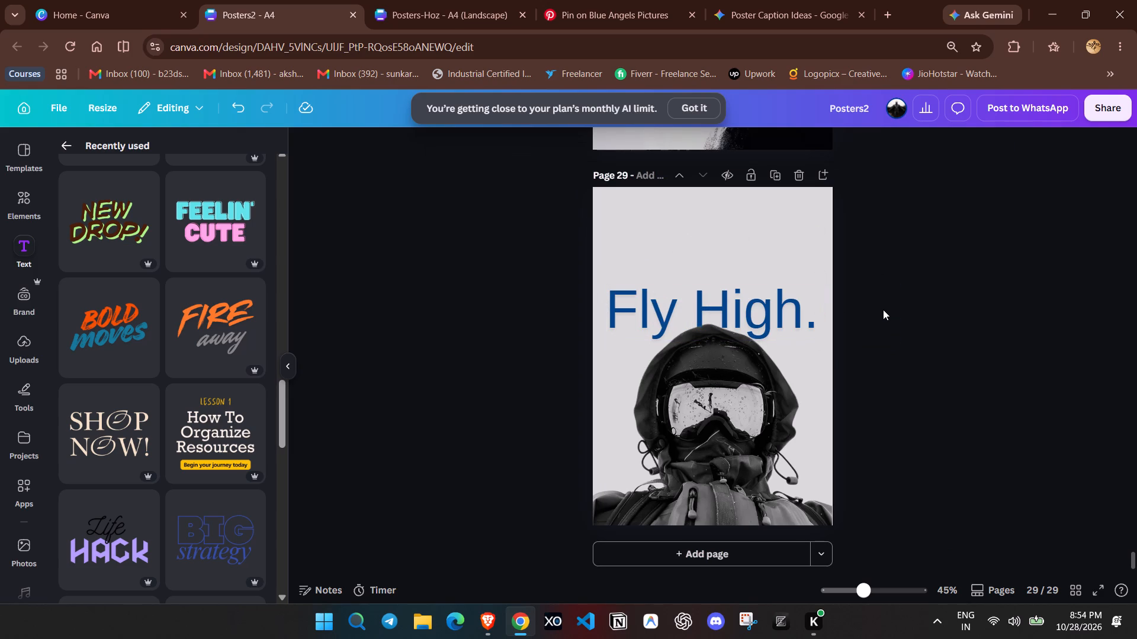
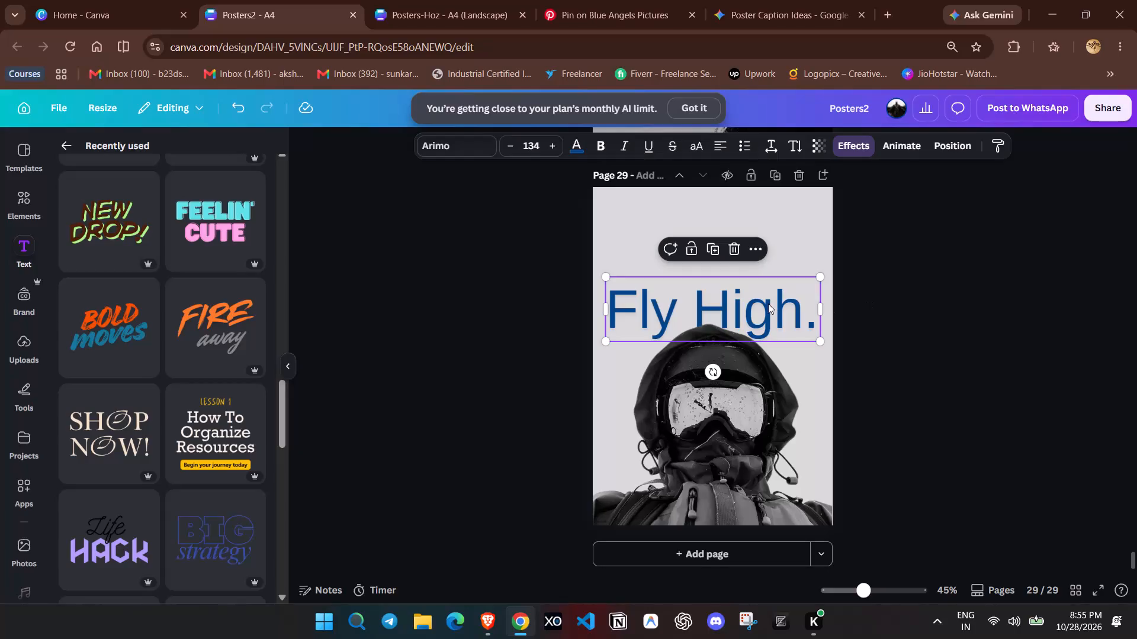
# Set the transparency of the "Fly High." text on page 29 to 65.
pyautogui.click(822, 151)
pyautogui.moveTo(822, 205); pyautogui.dragTo(815, 205)
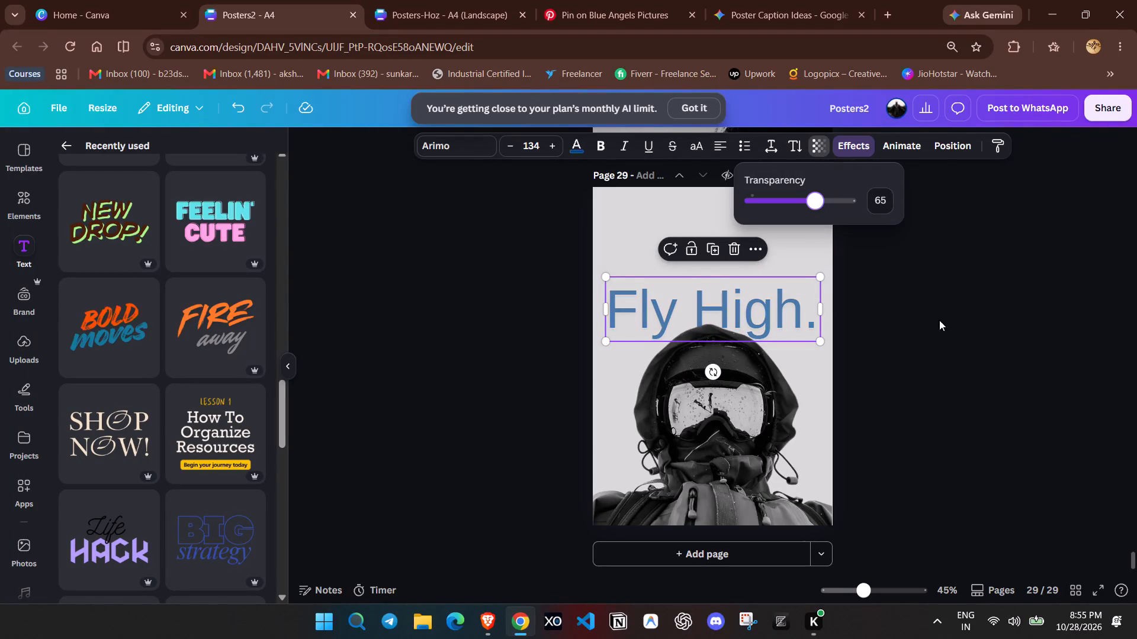
pyautogui.doubleClick(1002, 369)
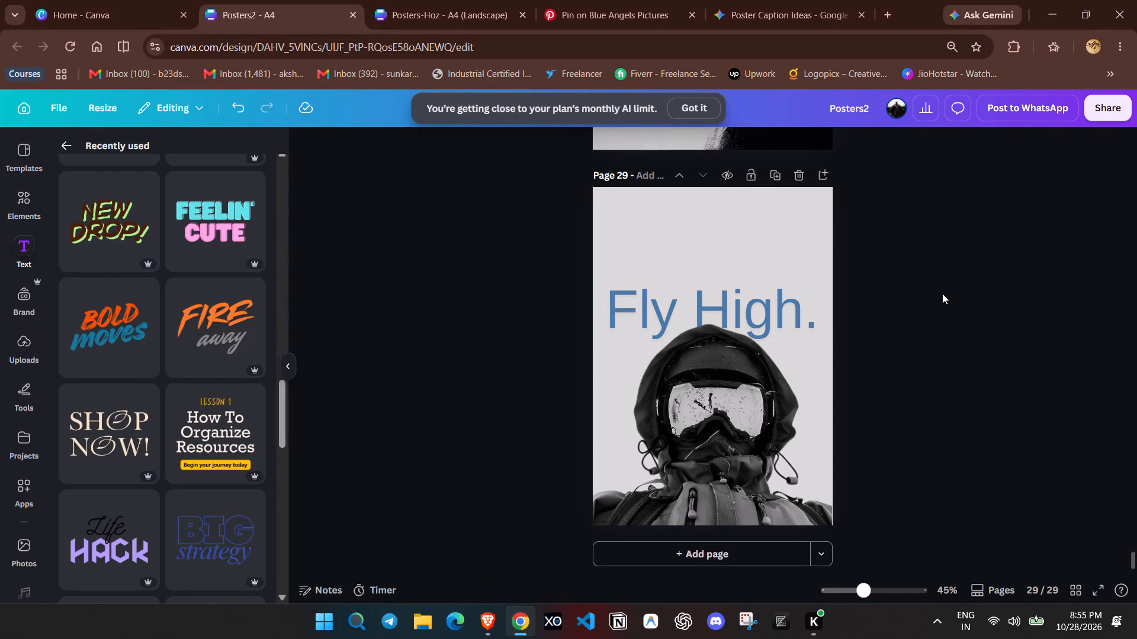
# Replace the Glow effect on the "Fly High." text with the Drop shadow effect, keeping its default settings.
pyautogui.click(808, 302)
pyautogui.click(849, 153)
pyautogui.click(74, 398)
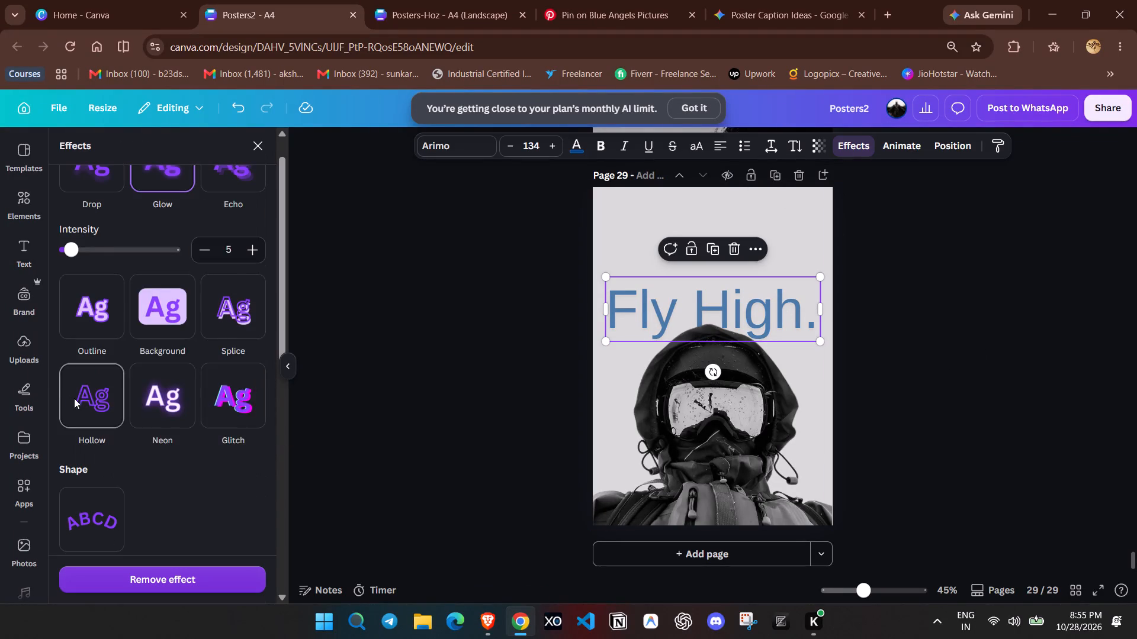
pyautogui.scroll(3, 97, 353)
pyautogui.click(110, 208)
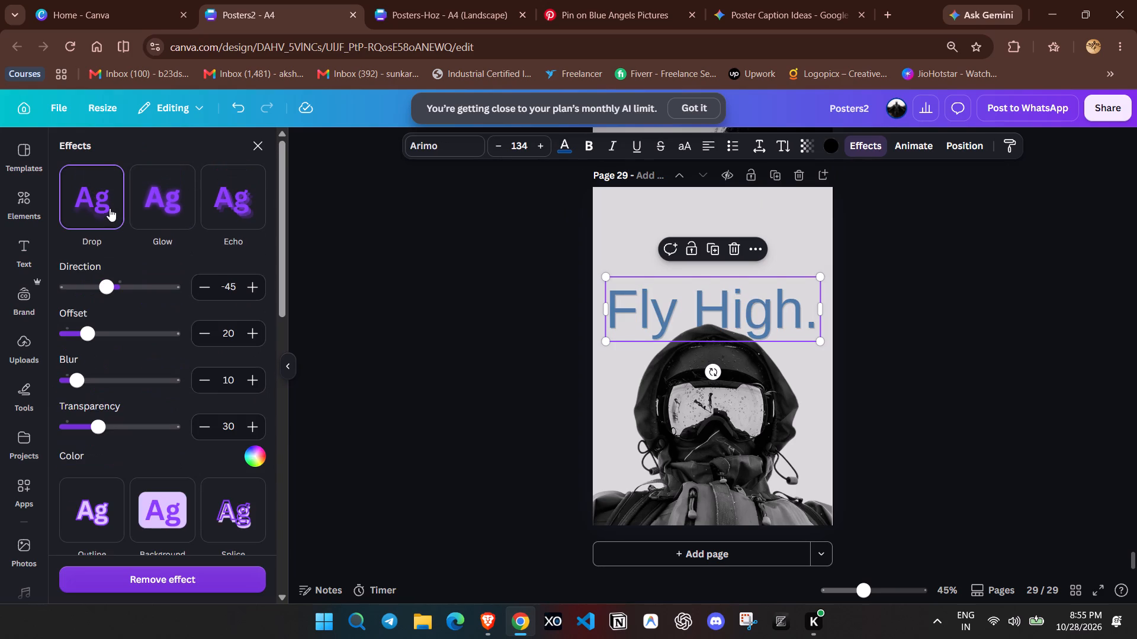
pyautogui.click(913, 256)
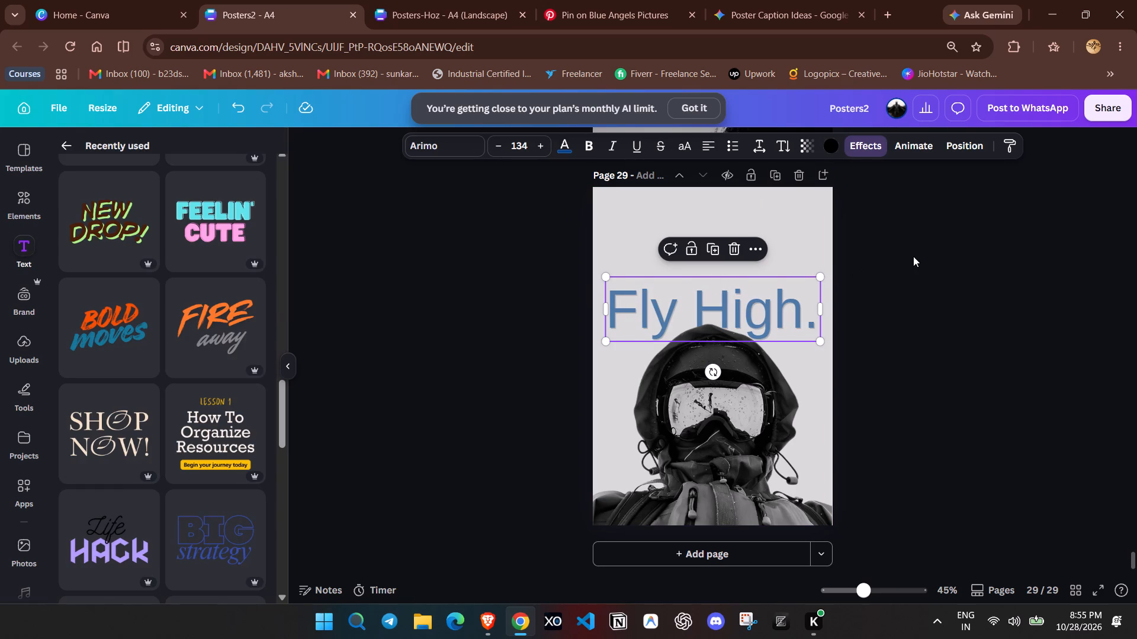
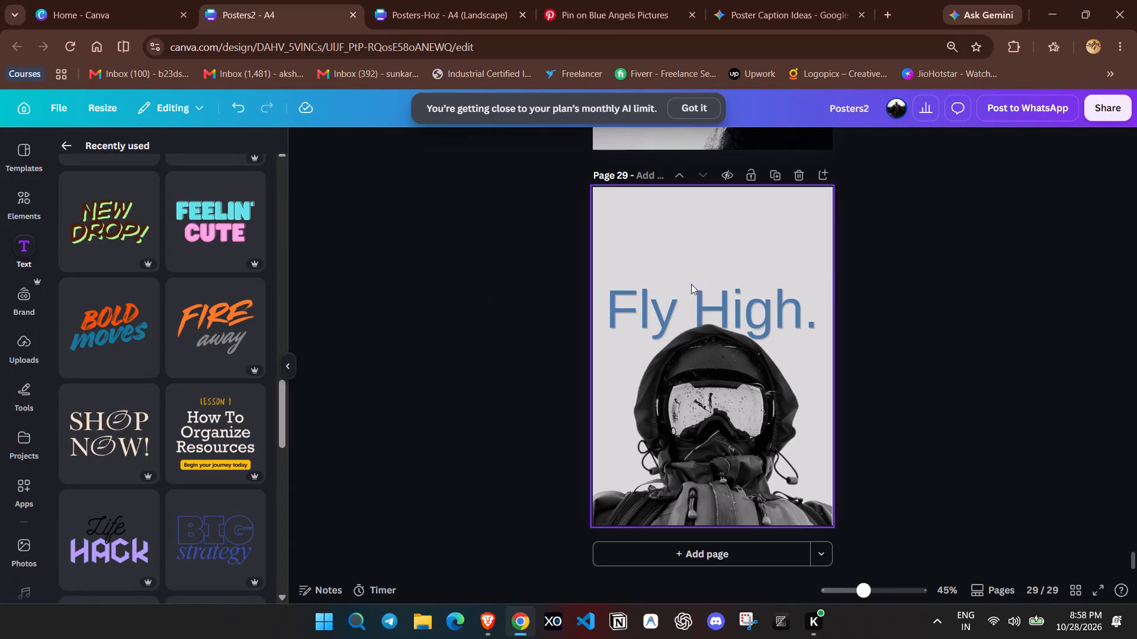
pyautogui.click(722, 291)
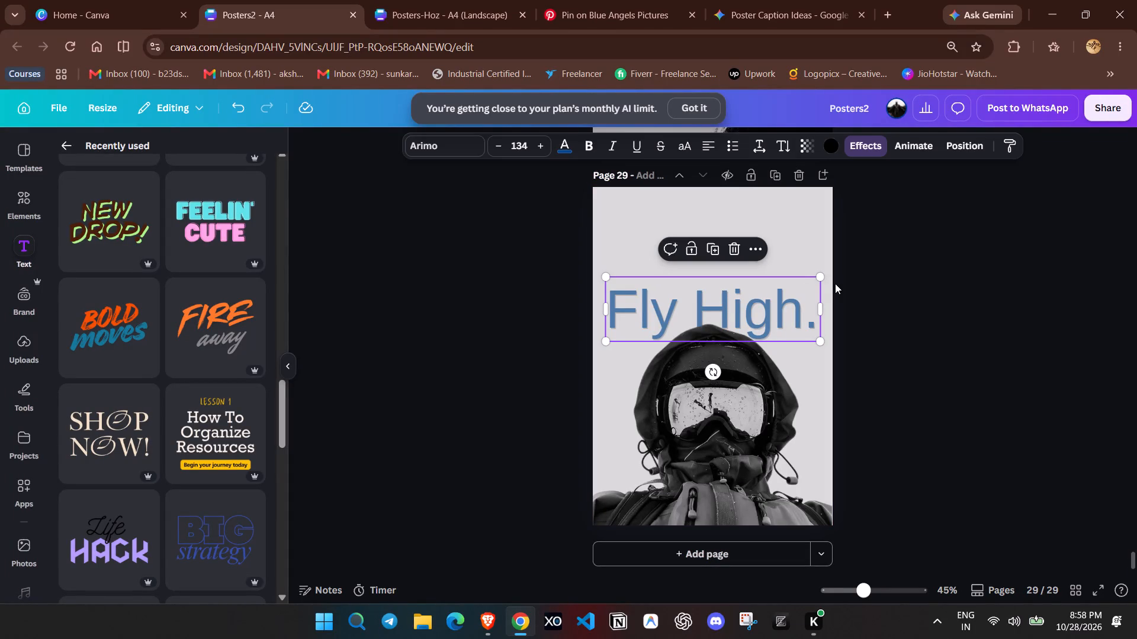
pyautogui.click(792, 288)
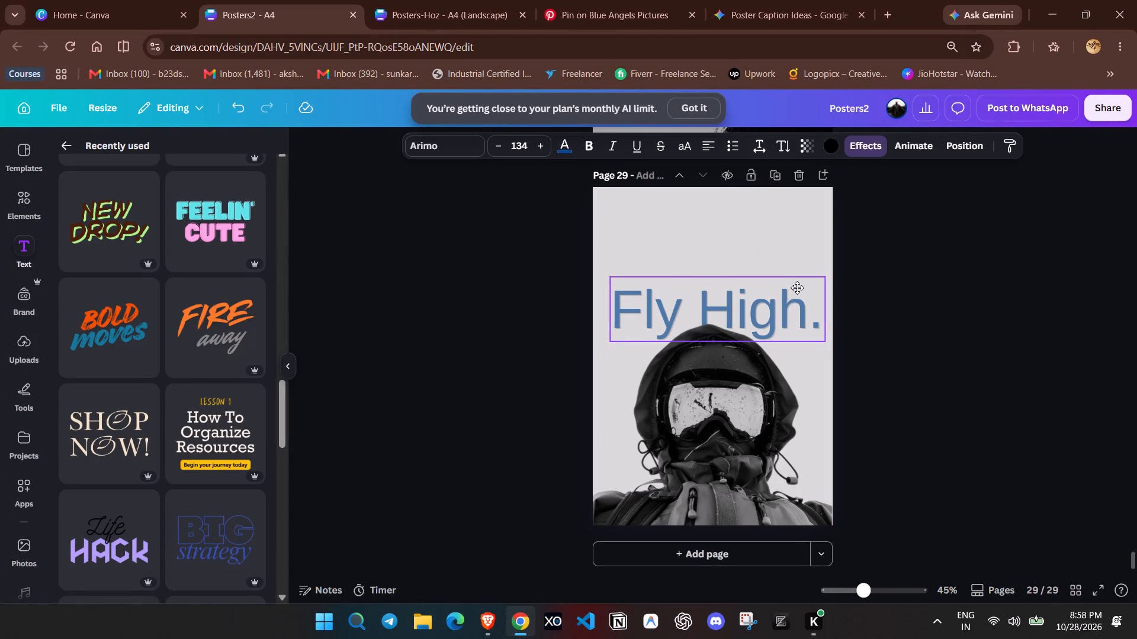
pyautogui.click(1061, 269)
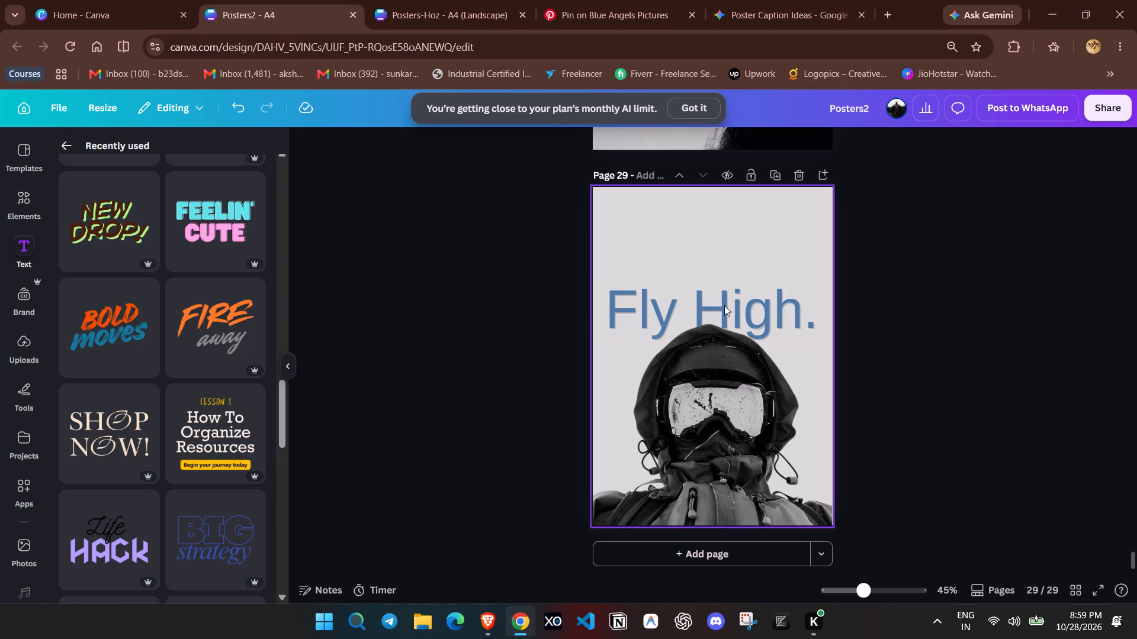
# Add a new blank page after the "Fly High." poster page.
pyautogui.click(18, 219)
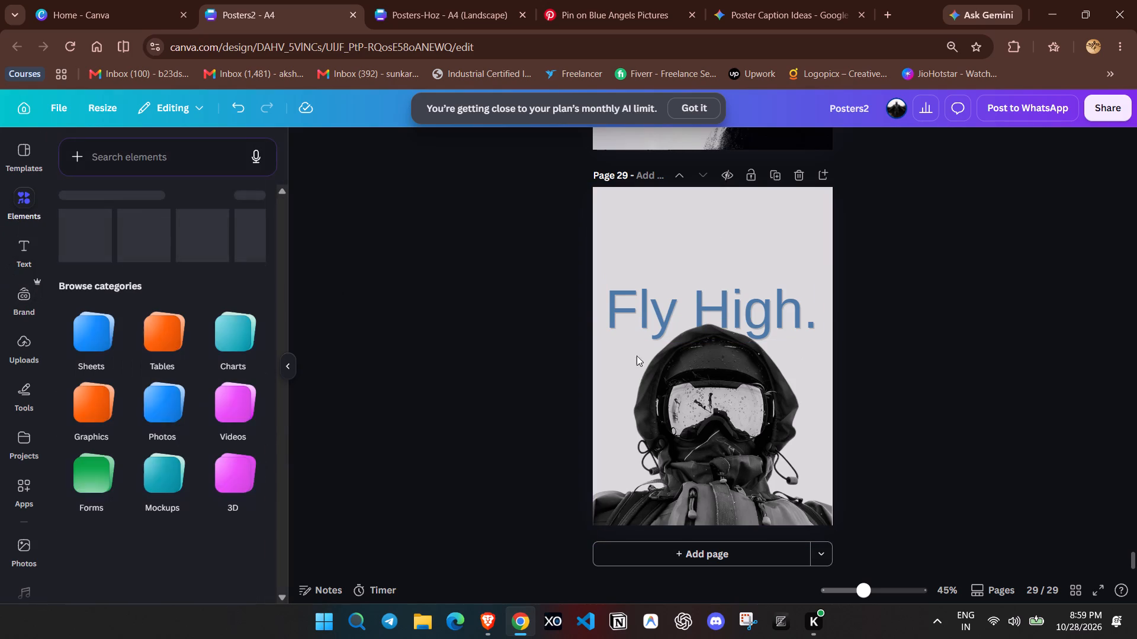
pyautogui.click(965, 335)
pyautogui.click(734, 563)
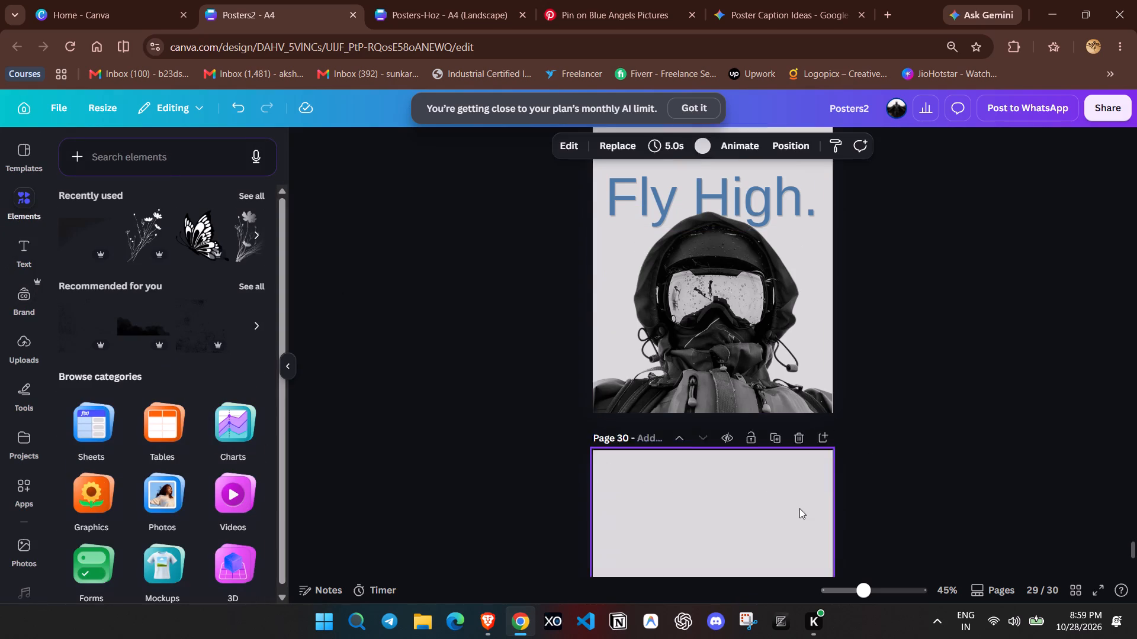
# Insert the recommended black misty treeline graphic on page 30, align it to the bottom edge and enlarge it to the full page width.
pyautogui.click(88, 410)
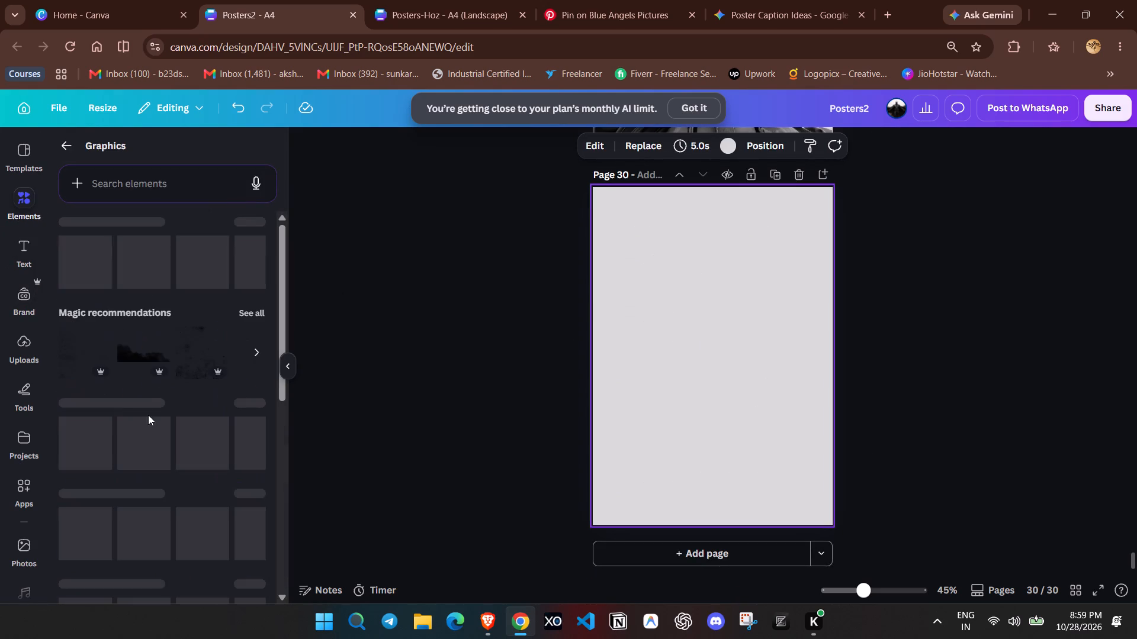
pyautogui.click(156, 361)
pyautogui.moveTo(724, 353); pyautogui.dragTo(724, 436)
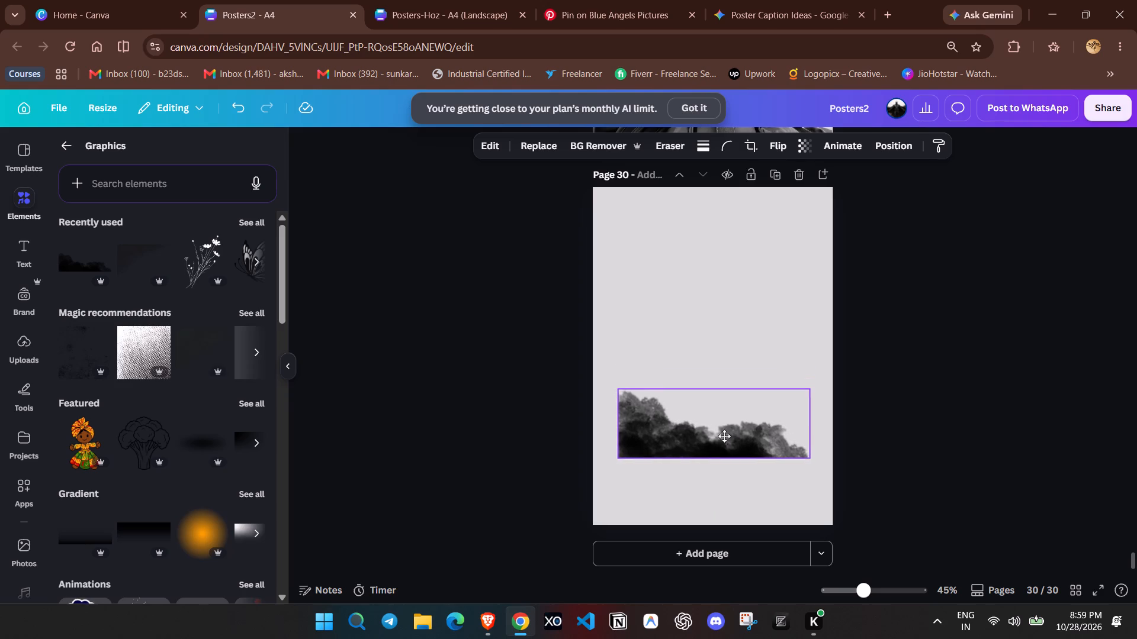
pyautogui.moveTo(724, 436); pyautogui.dragTo(702, 491)
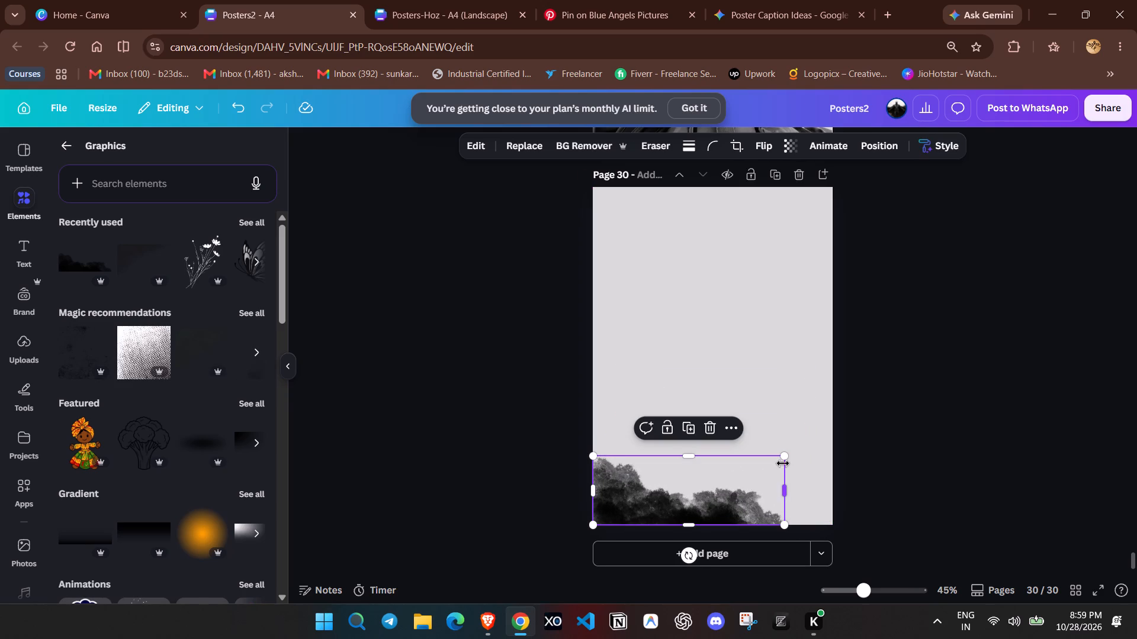
pyautogui.moveTo(784, 456); pyautogui.dragTo(830, 423)
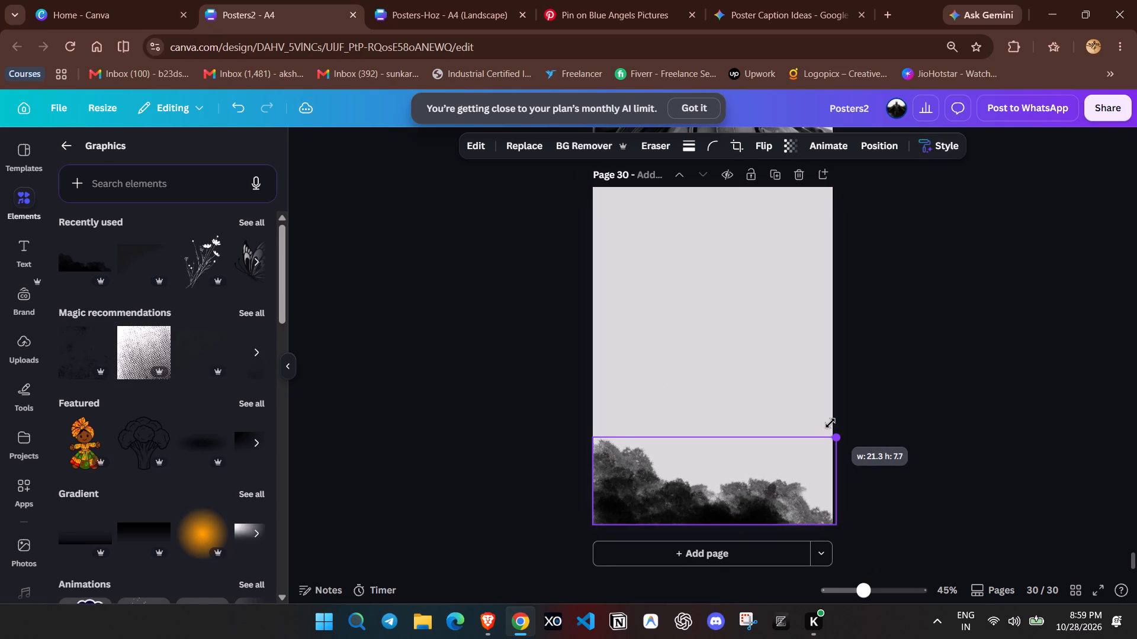
pyautogui.moveTo(830, 423); pyautogui.dragTo(827, 423)
pyautogui.click(911, 359)
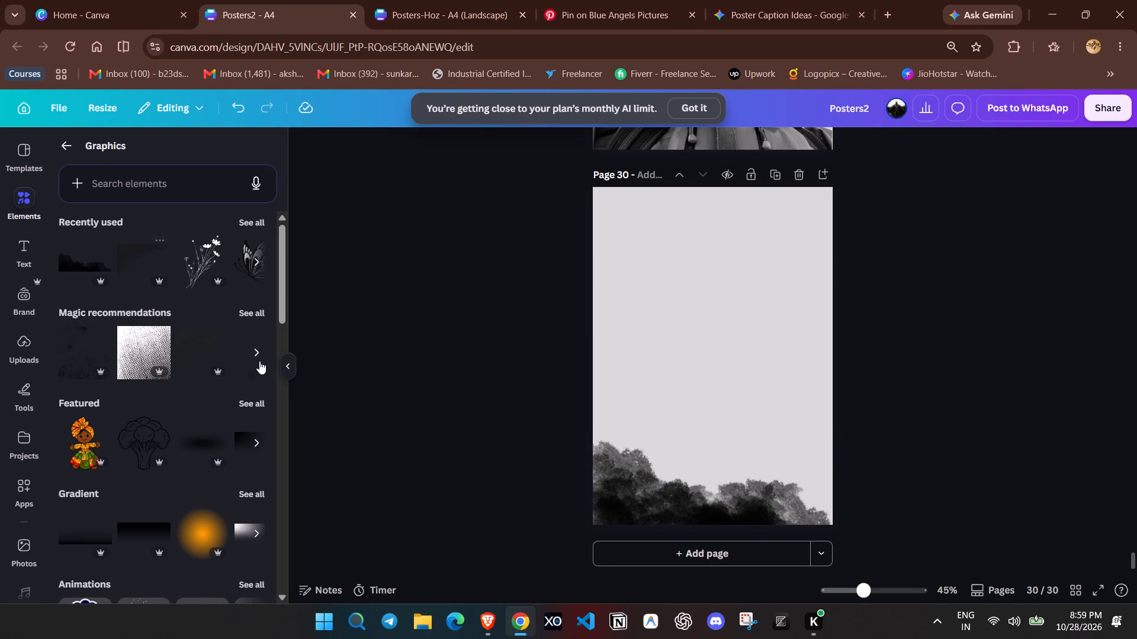
# Insert the blue embroidered dragon from the recently used graphics, enlarge it and centre it horizontally above the treeline.
pyautogui.click(261, 221)
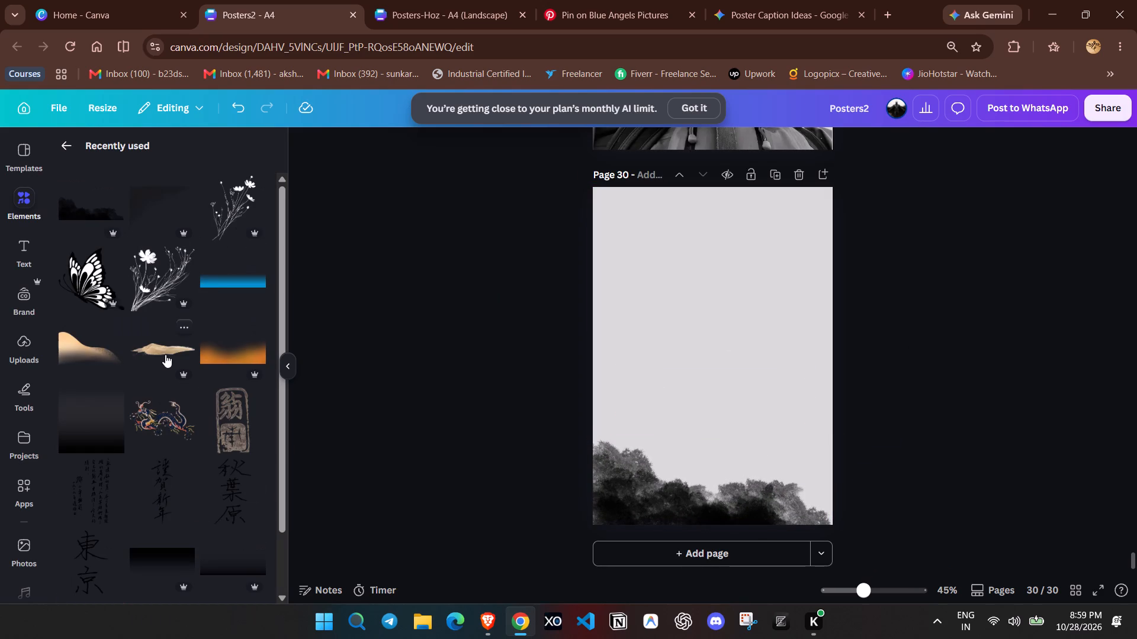
pyautogui.click(85, 282)
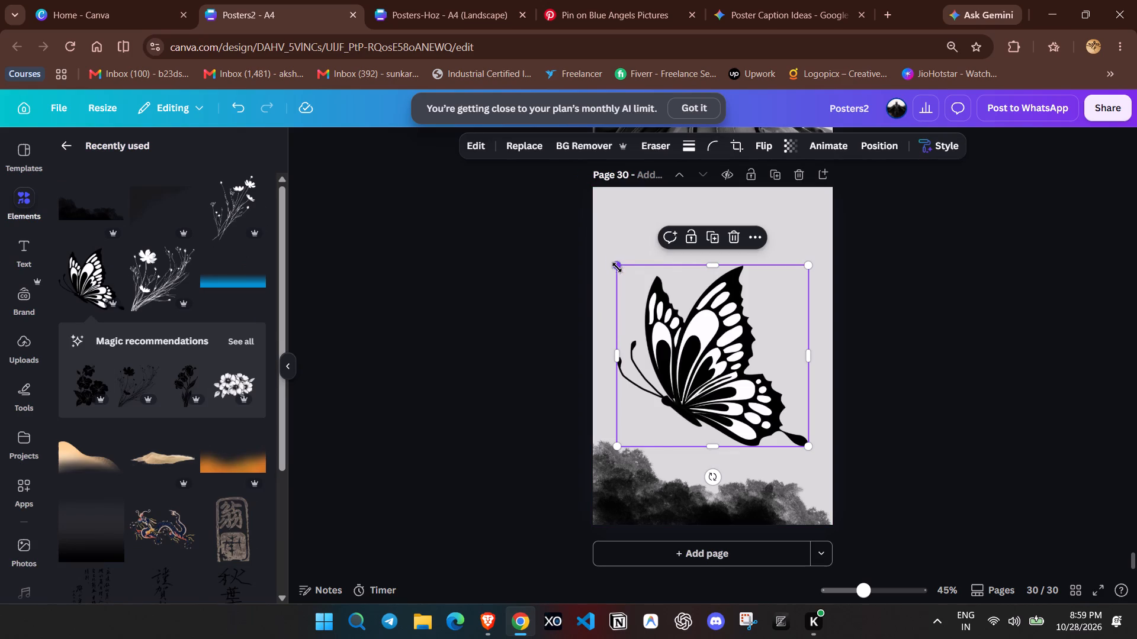
pyautogui.click(737, 233)
pyautogui.scroll(-2, 158, 301)
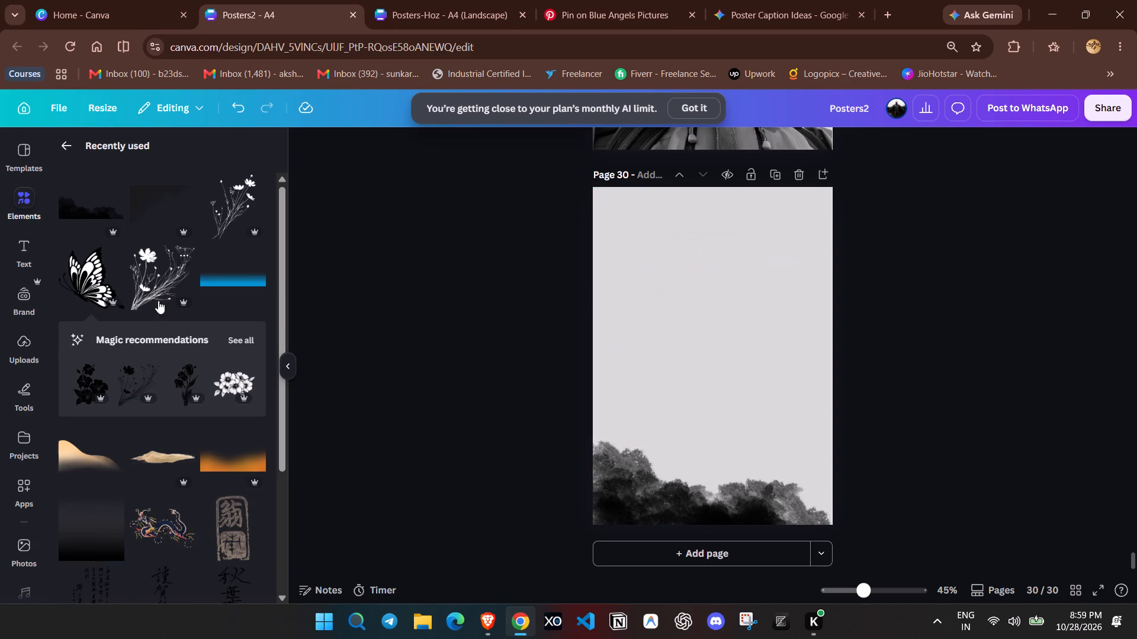
pyautogui.click(152, 364)
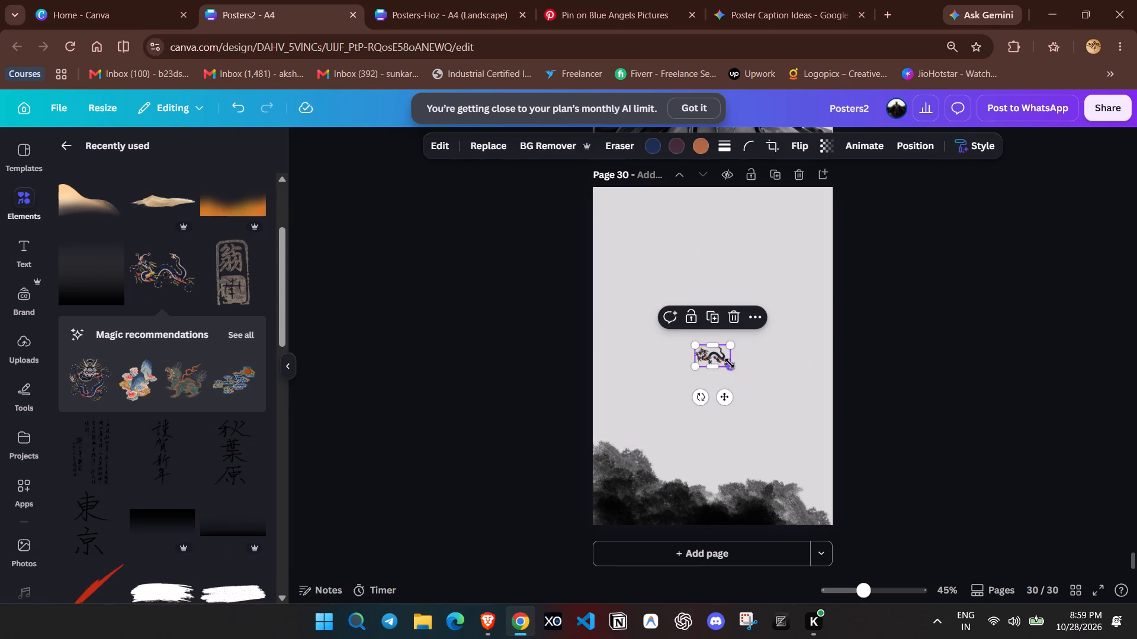
pyautogui.moveTo(730, 364); pyautogui.dragTo(817, 425)
pyautogui.moveTo(769, 379); pyautogui.dragTo(720, 343)
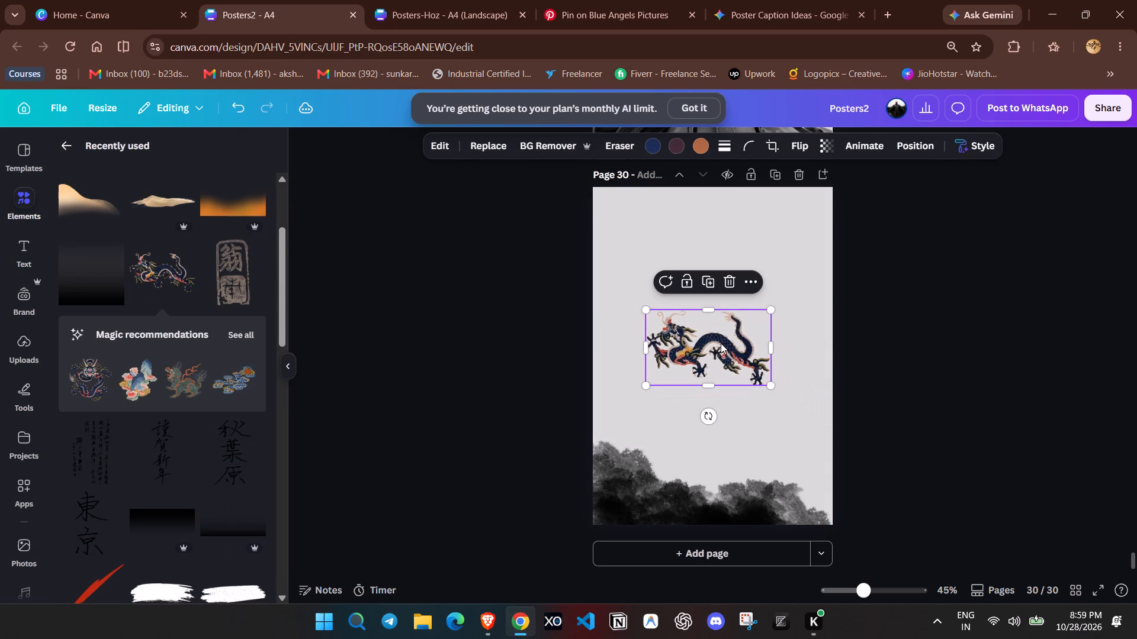
pyautogui.moveTo(775, 307); pyautogui.dragTo(824, 297)
pyautogui.moveTo(733, 322); pyautogui.dragTo(721, 322)
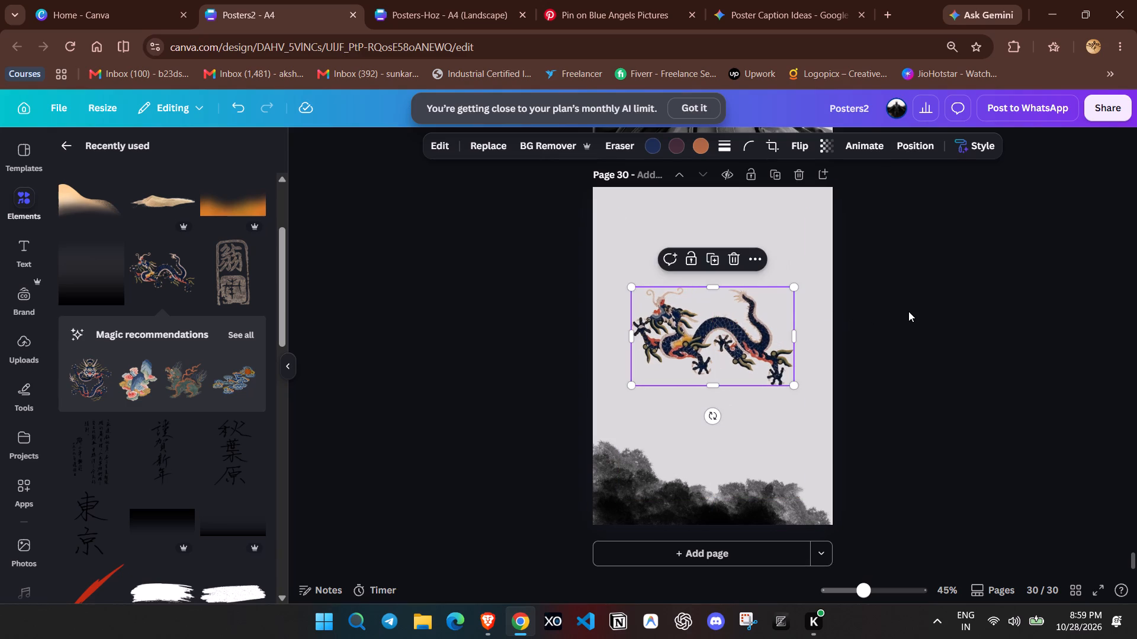
pyautogui.click(908, 311)
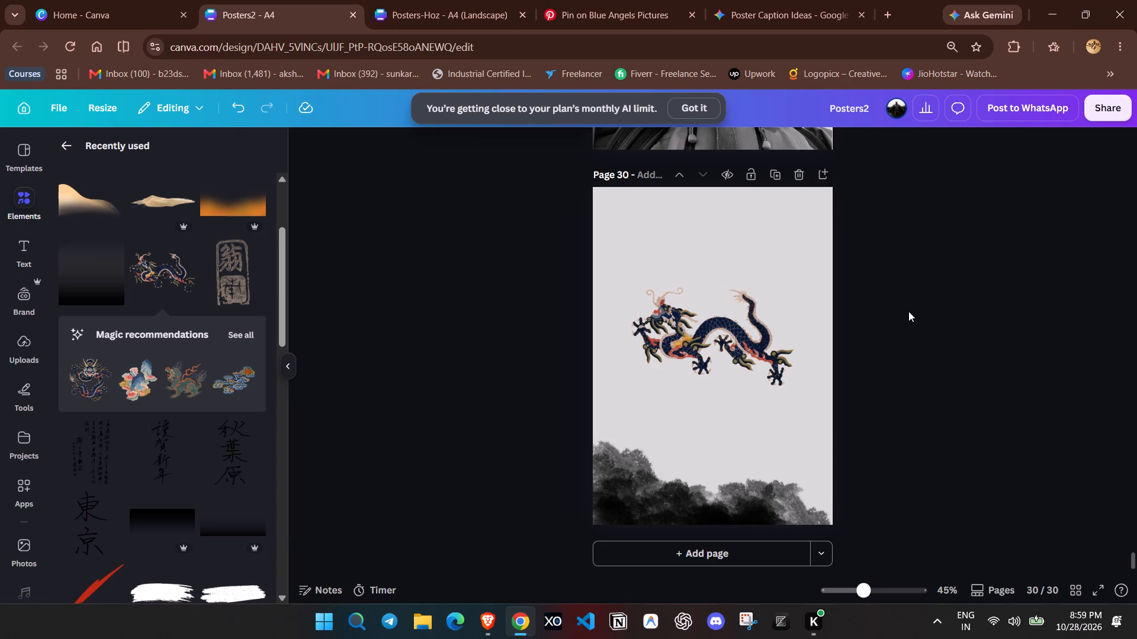
# Insert the recently used multi-column black calligraphy graphic and place it in the page's top-right corner.
pyautogui.scroll(-2, 169, 378)
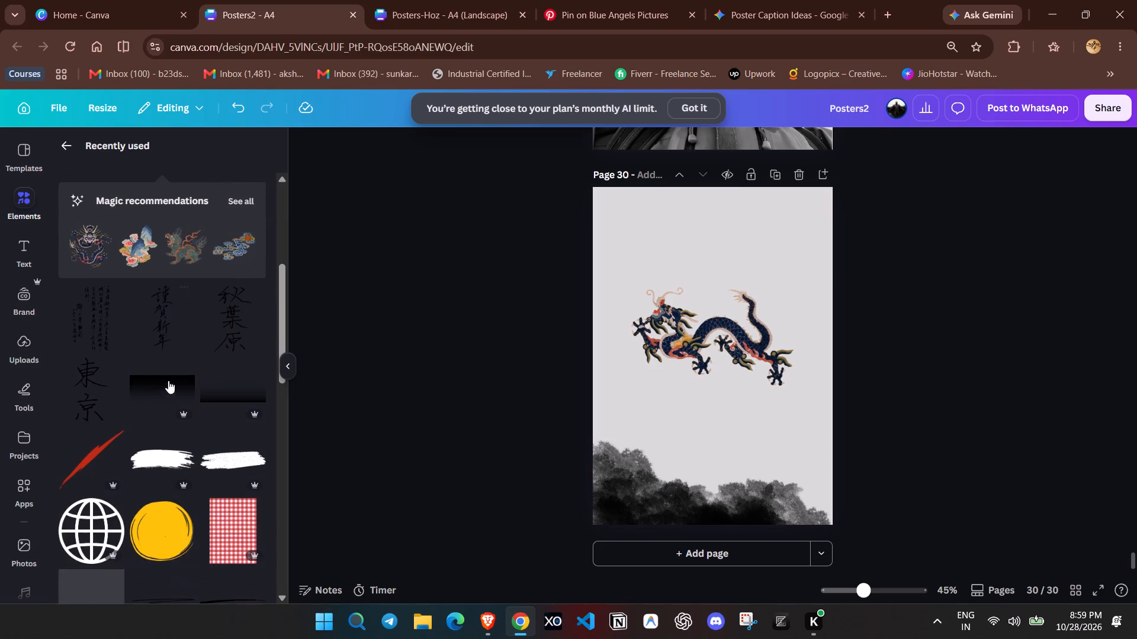
pyautogui.click(111, 319)
pyautogui.moveTo(716, 329); pyautogui.dragTo(792, 232)
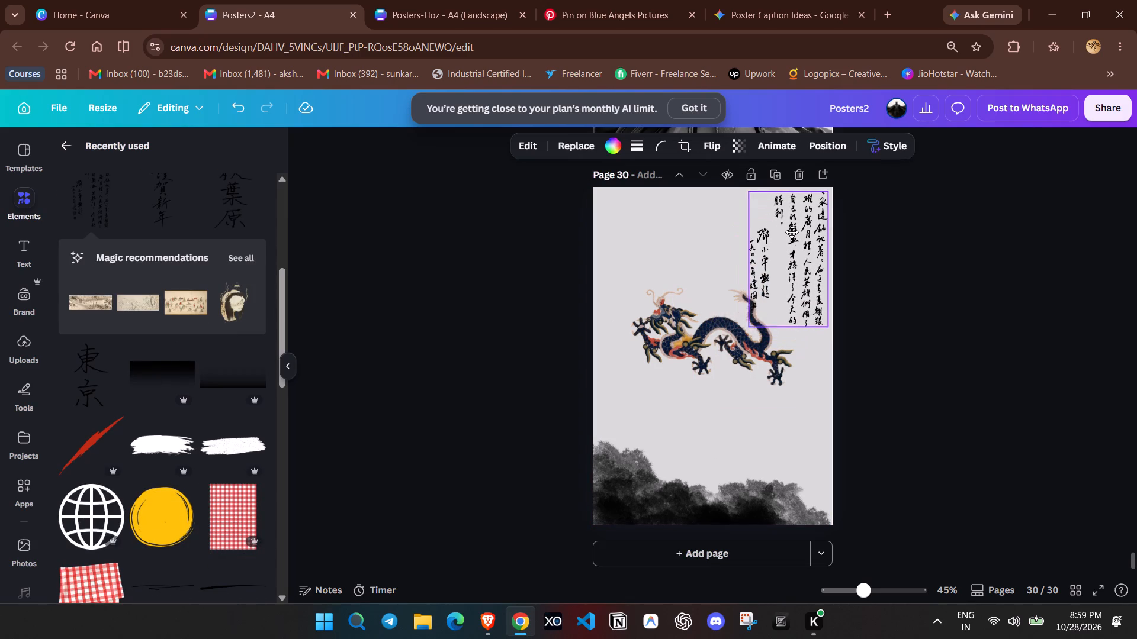
pyautogui.moveTo(792, 232); pyautogui.dragTo(795, 232)
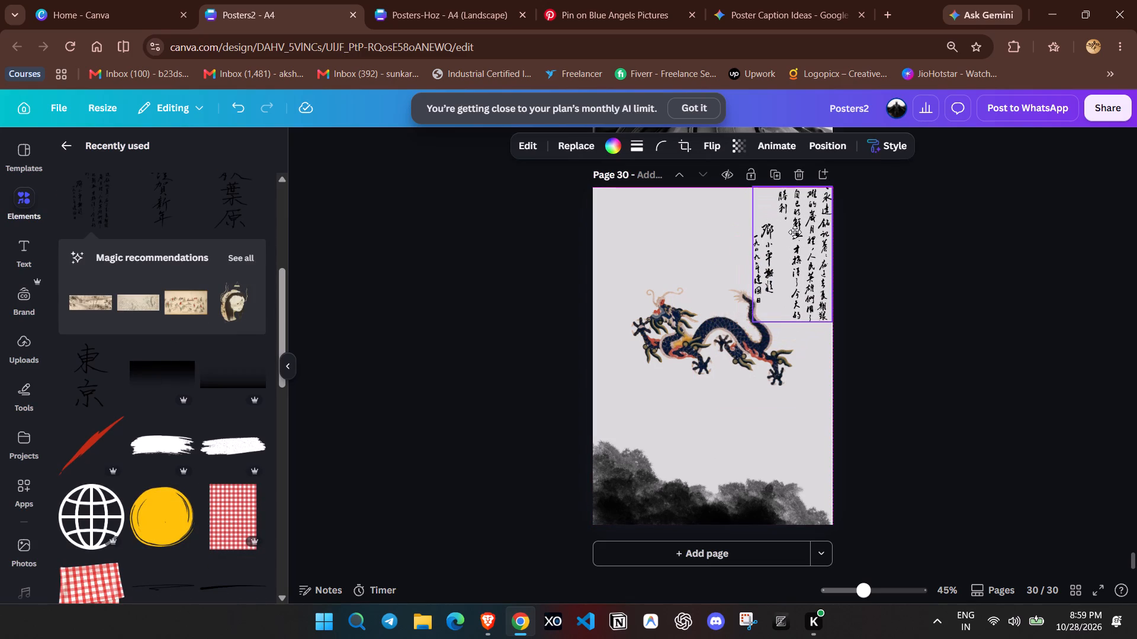
pyautogui.moveTo(795, 232); pyautogui.dragTo(795, 230)
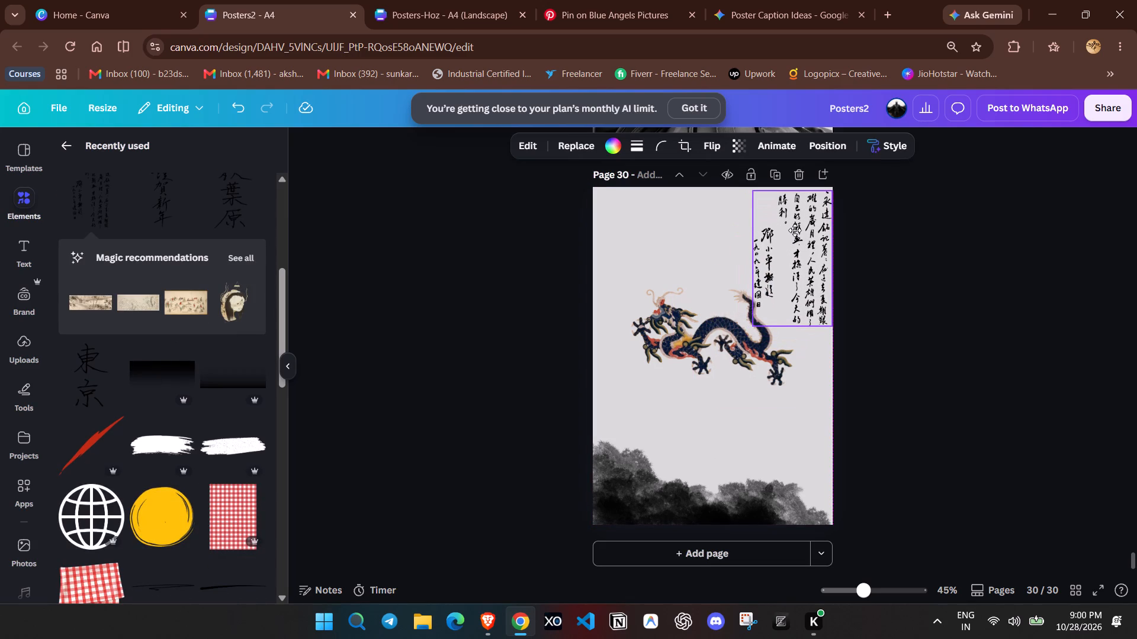
pyautogui.moveTo(795, 230); pyautogui.dragTo(794, 228)
# Send the calligraphy graphic backward in the layer order, behind the dragon.
pyautogui.rightClick(779, 253)
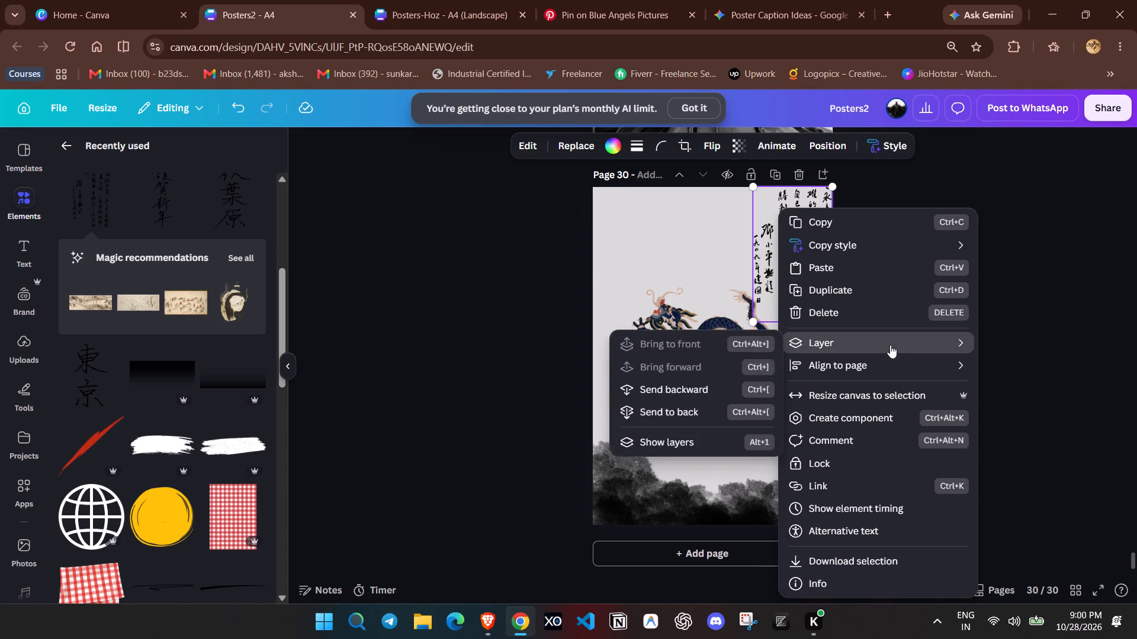
pyautogui.doubleClick(737, 384)
pyautogui.doubleClick(561, 298)
# Move the dragon slightly down and to the left, away from the calligraphy columns.
pyautogui.moveTo(674, 319); pyautogui.dragTo(672, 326)
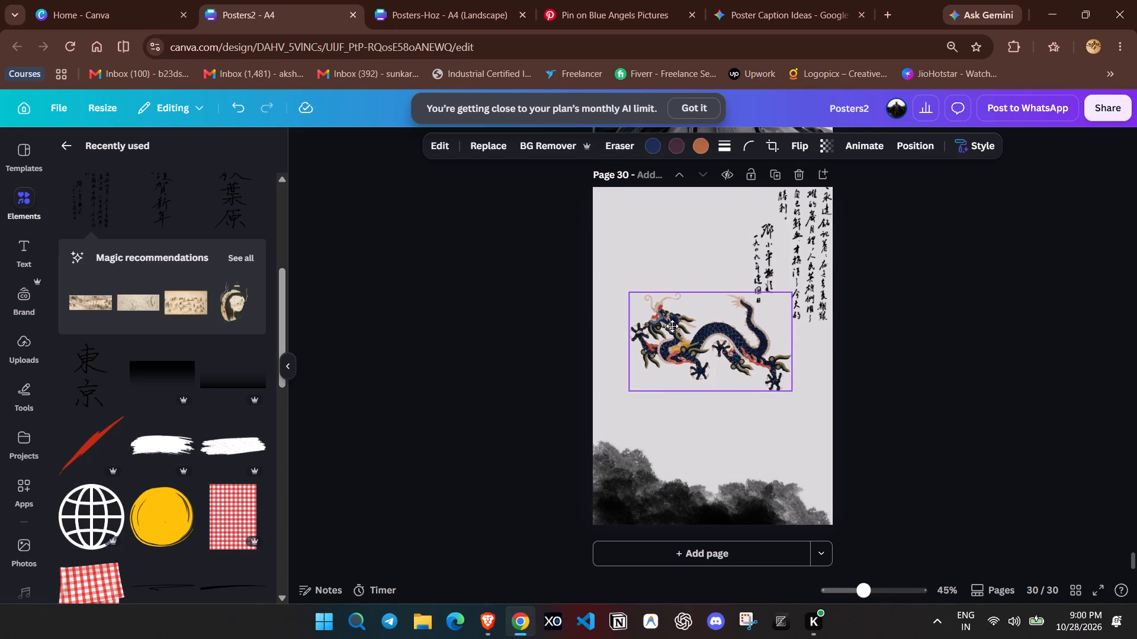
pyautogui.moveTo(672, 326); pyautogui.dragTo(667, 325)
pyautogui.click(956, 322)
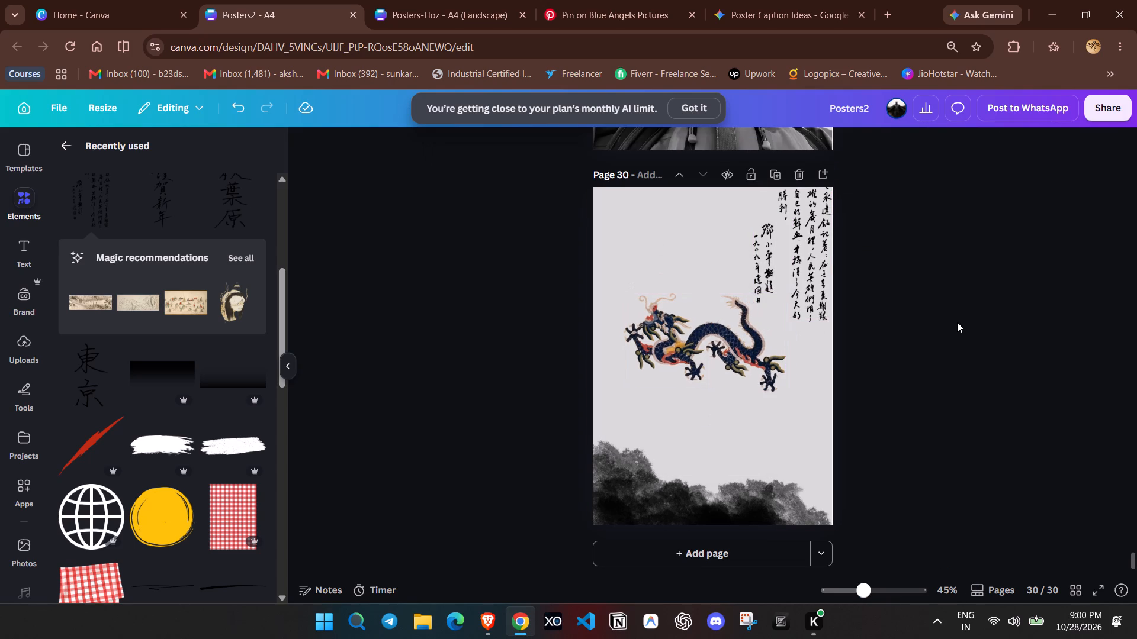
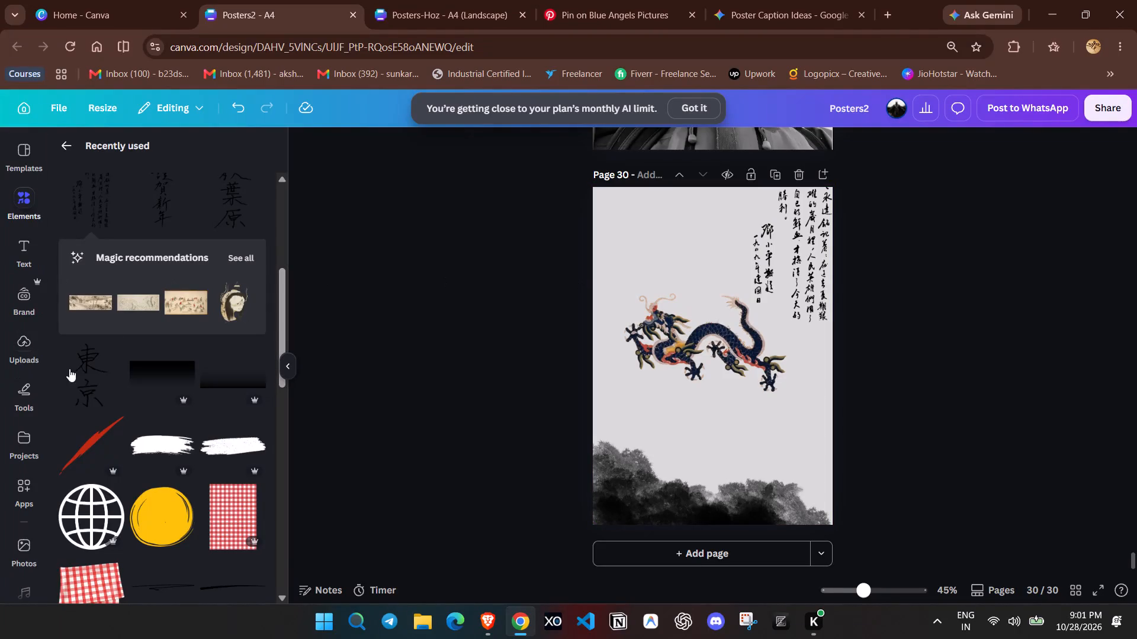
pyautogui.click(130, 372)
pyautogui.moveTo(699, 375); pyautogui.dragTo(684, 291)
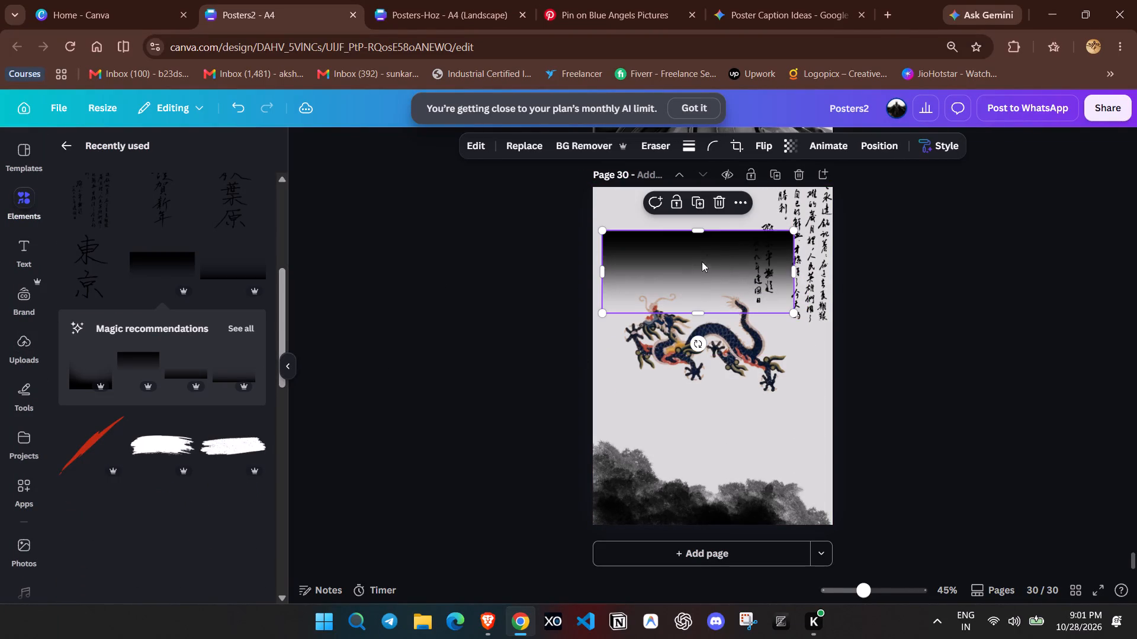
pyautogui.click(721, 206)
# Tilt the dragon slightly clockwise so its head points upward, and move it up and slightly left on the page.
pyautogui.click(718, 347)
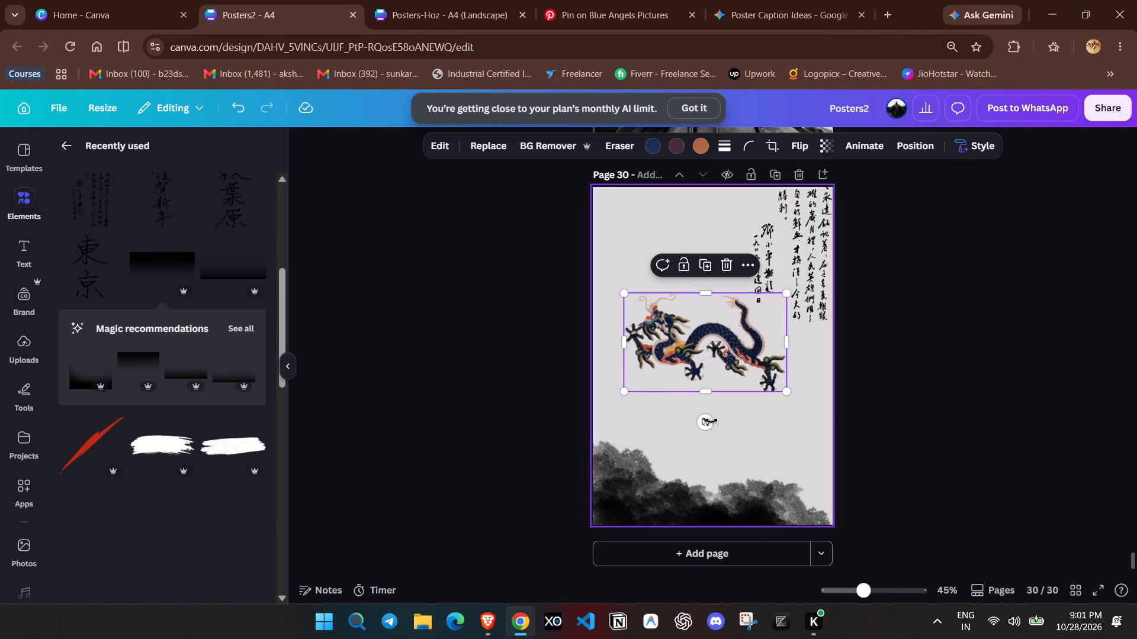
pyautogui.moveTo(702, 419); pyautogui.dragTo(683, 407)
pyautogui.moveTo(699, 355); pyautogui.dragTo(690, 335)
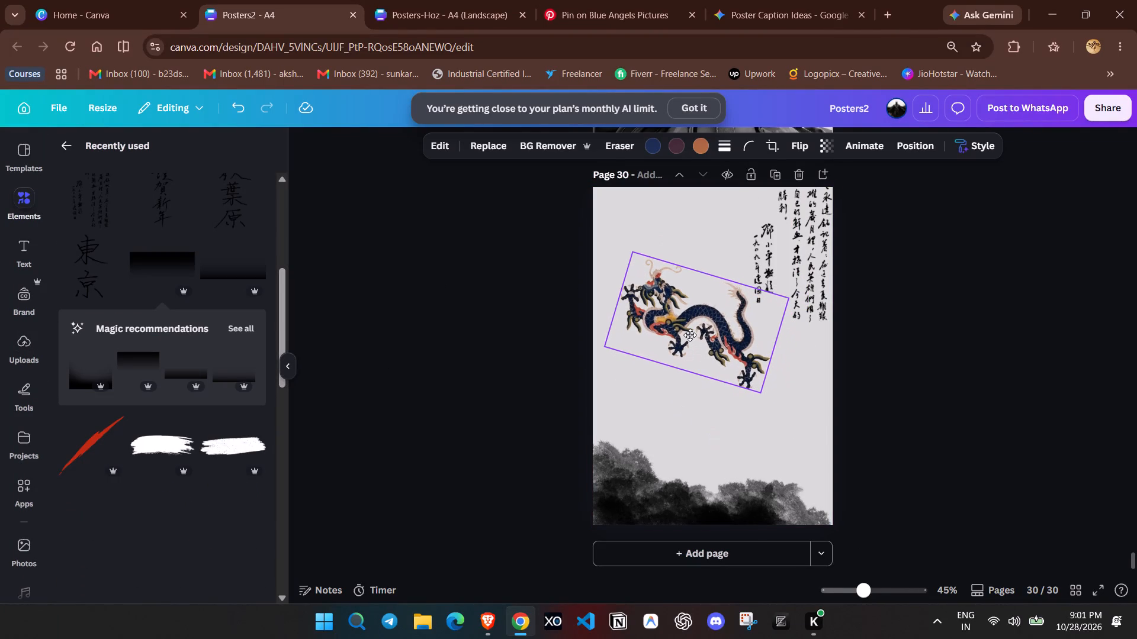
pyautogui.moveTo(690, 335); pyautogui.dragTo(690, 321)
pyautogui.click(1025, 314)
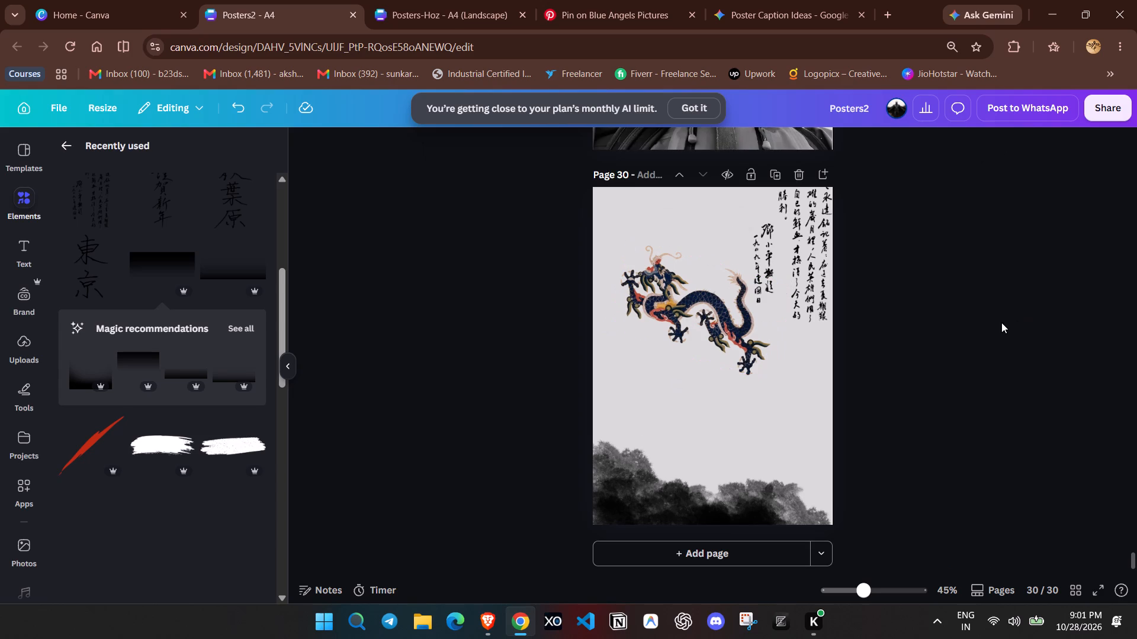